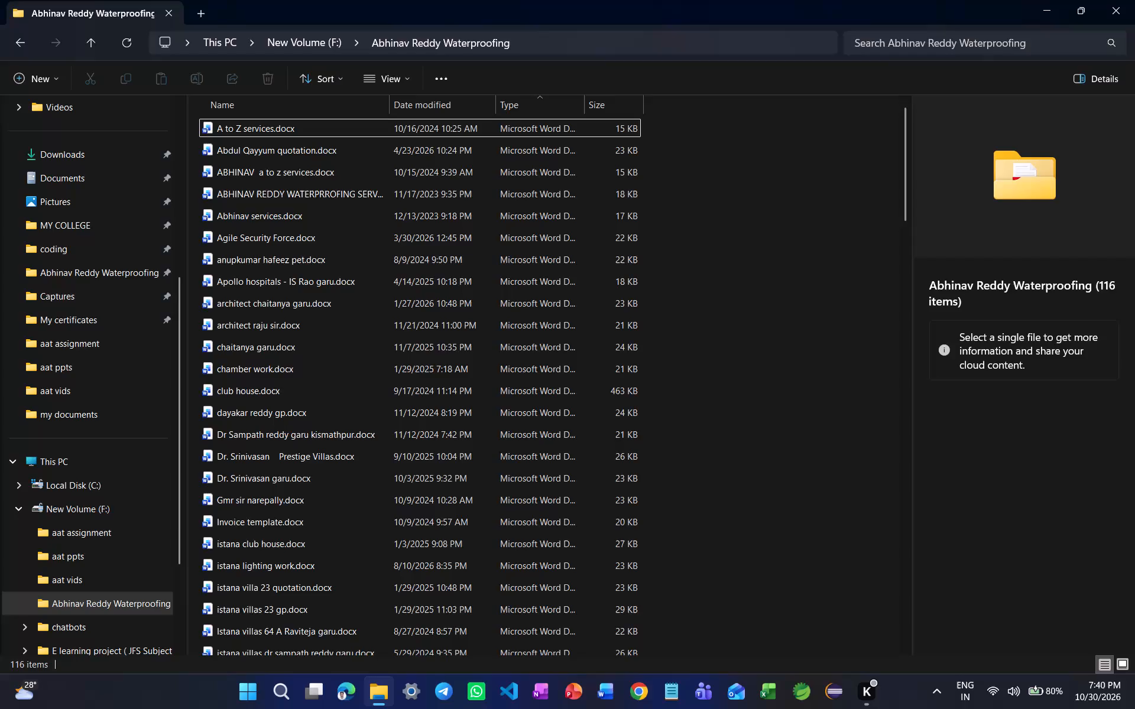
{"action": "scroll", "coordinate": [303, 171], "scroll_direction": "up", "scroll_amount": 5}
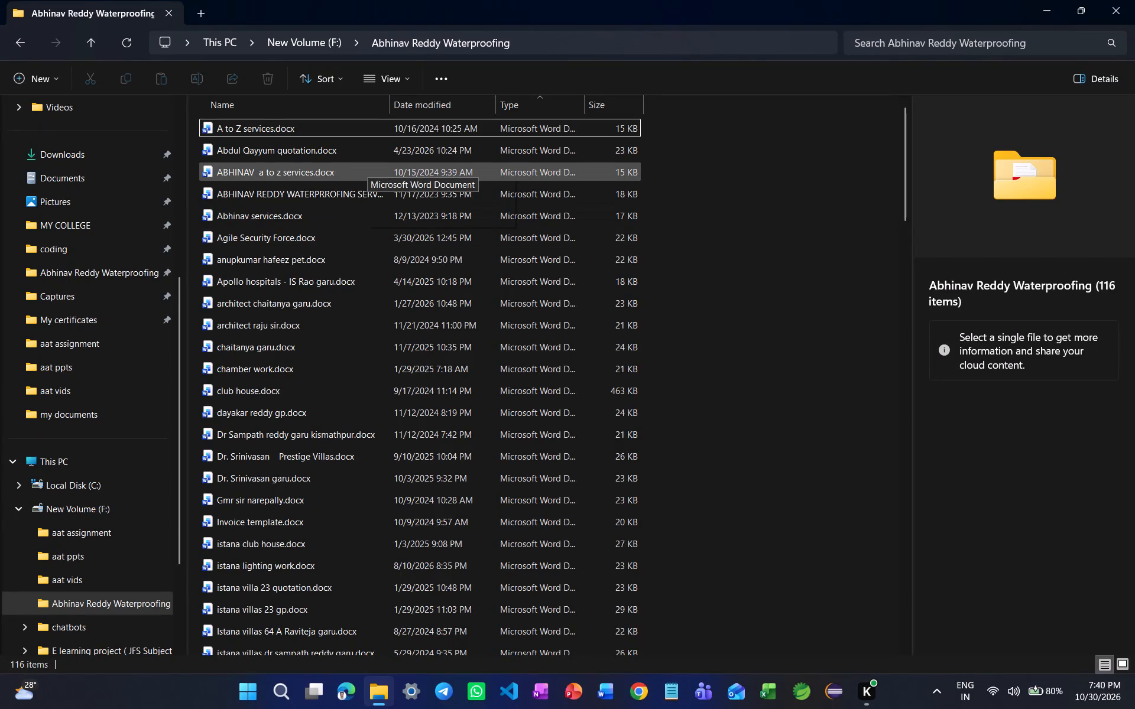
{"action": "scroll", "coordinate": [390, 235], "scroll_direction": "up", "scroll_amount": 4}
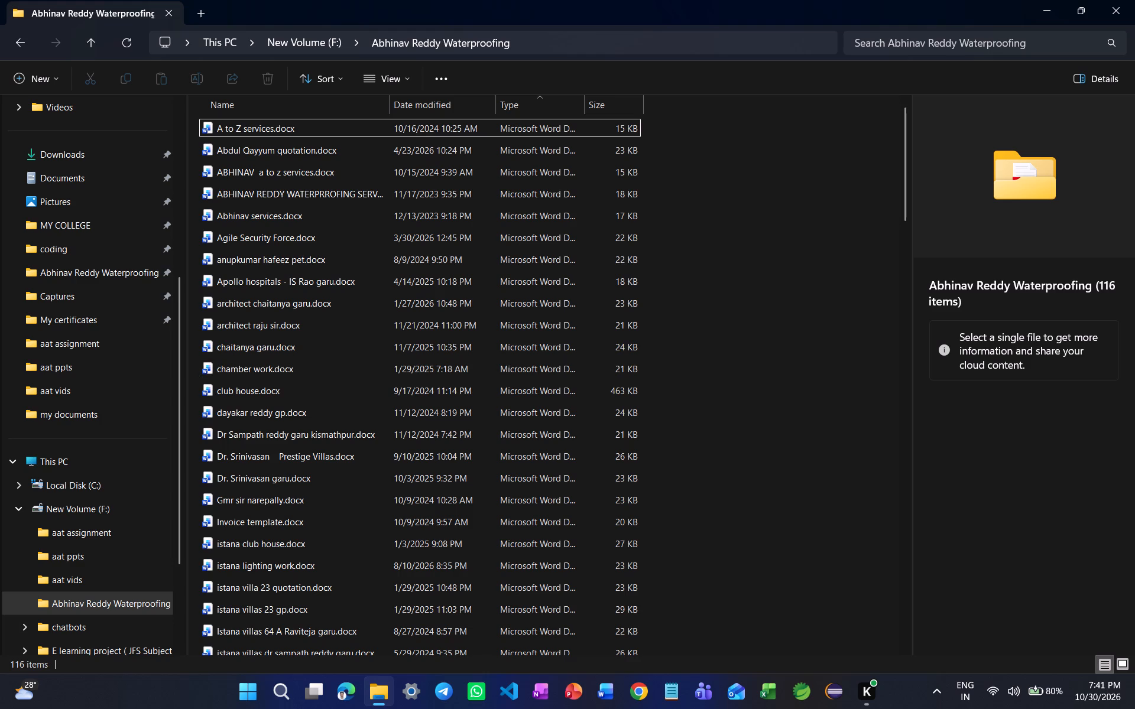
{"action": "left_click", "coordinate": [990, 44]}
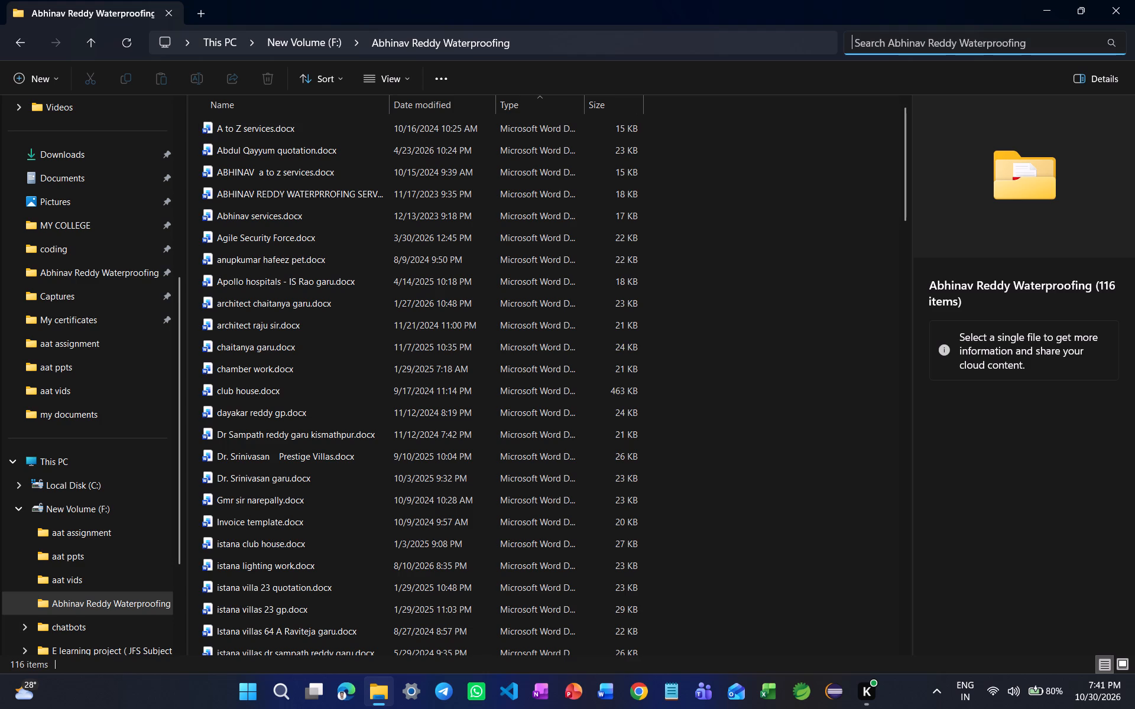
{"action": "type", "text": "leela inf"}
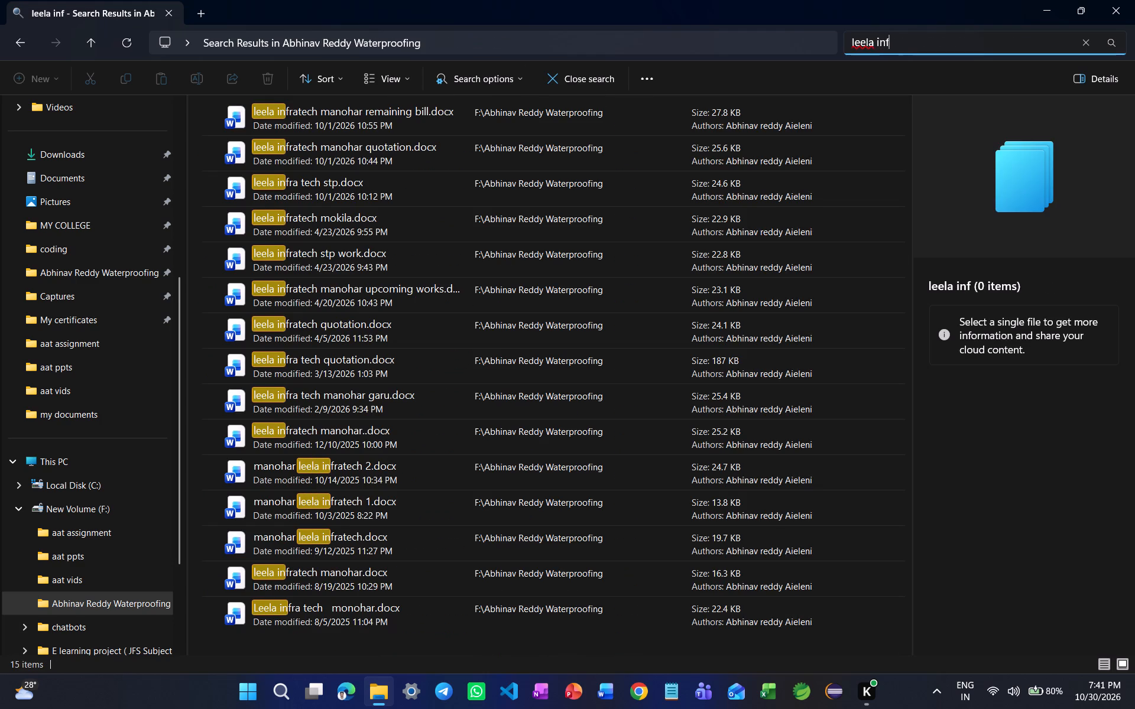
{"action": "type", "text": "ratech"}
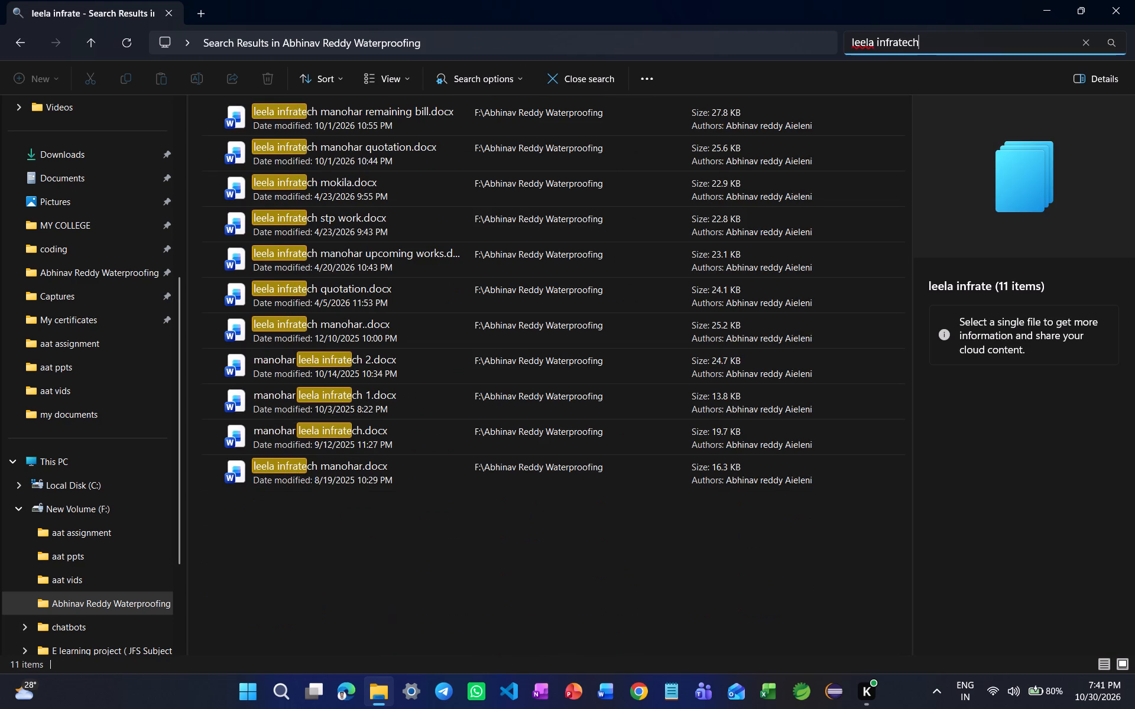
{"action": "key", "text": "space"}
{"action": "type", "text": "manohar"}
{"action": "key", "text": "space"}
{"action": "type", "text": "quotation"}
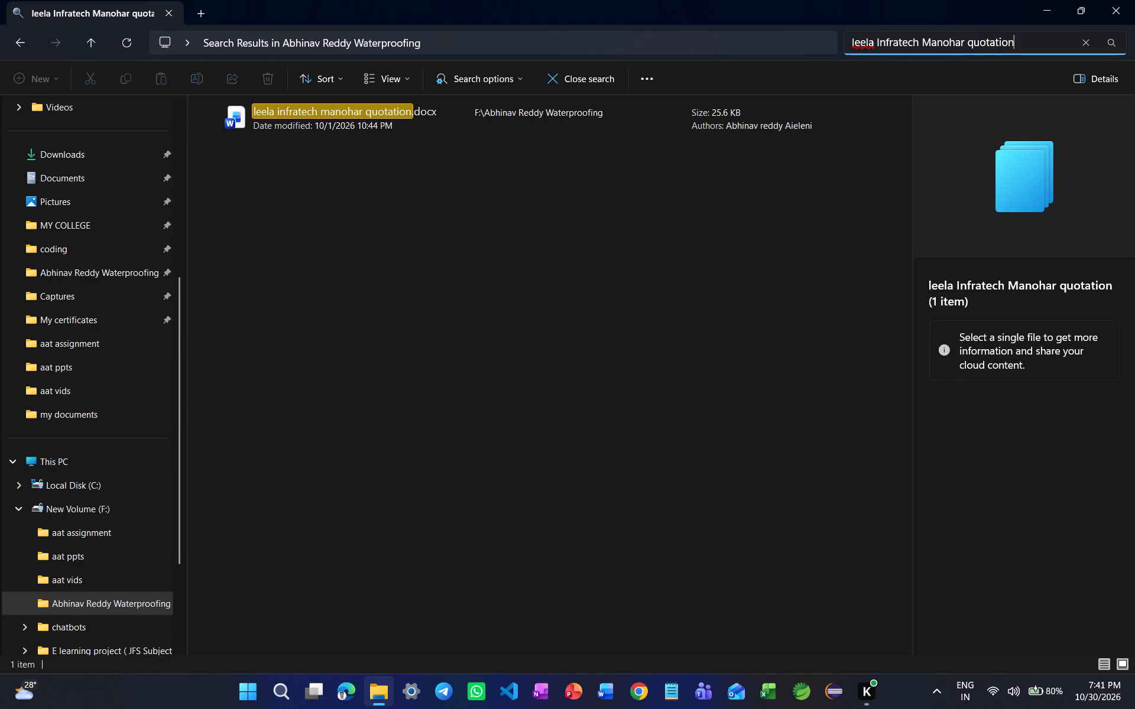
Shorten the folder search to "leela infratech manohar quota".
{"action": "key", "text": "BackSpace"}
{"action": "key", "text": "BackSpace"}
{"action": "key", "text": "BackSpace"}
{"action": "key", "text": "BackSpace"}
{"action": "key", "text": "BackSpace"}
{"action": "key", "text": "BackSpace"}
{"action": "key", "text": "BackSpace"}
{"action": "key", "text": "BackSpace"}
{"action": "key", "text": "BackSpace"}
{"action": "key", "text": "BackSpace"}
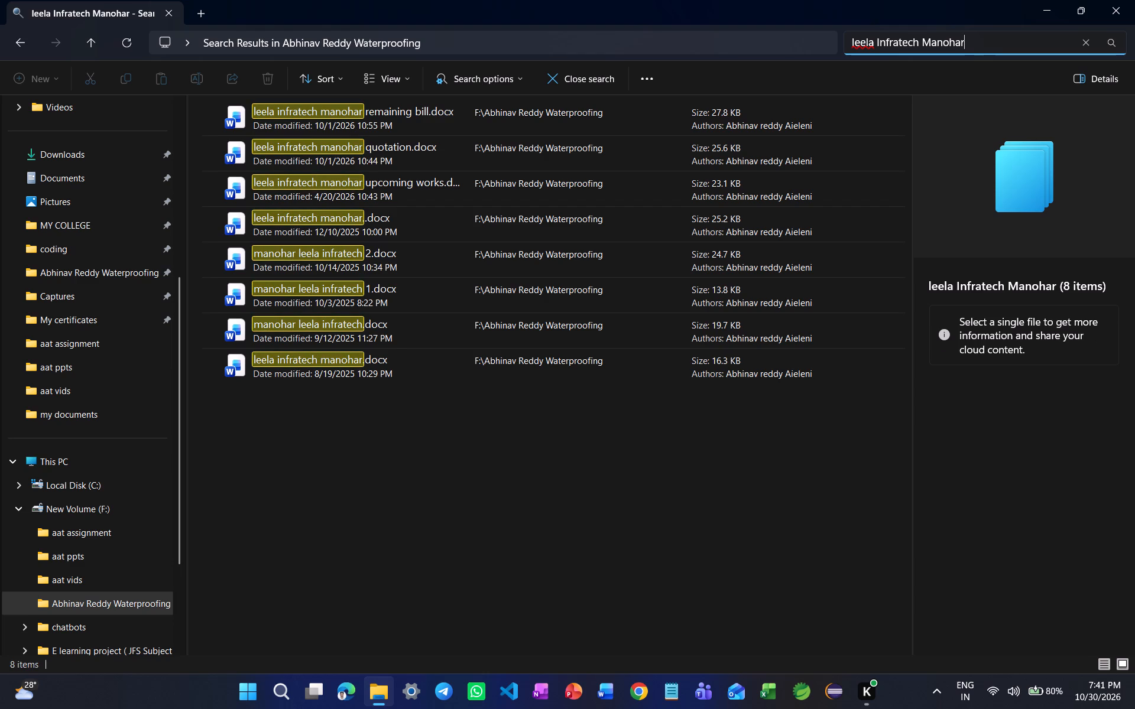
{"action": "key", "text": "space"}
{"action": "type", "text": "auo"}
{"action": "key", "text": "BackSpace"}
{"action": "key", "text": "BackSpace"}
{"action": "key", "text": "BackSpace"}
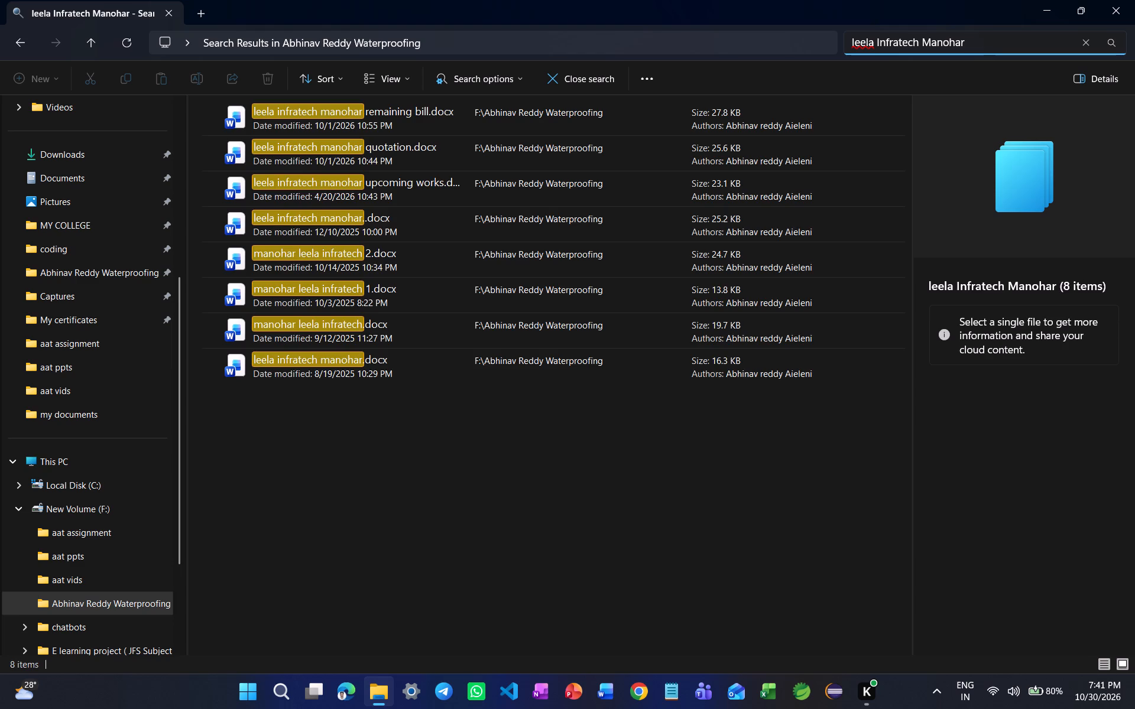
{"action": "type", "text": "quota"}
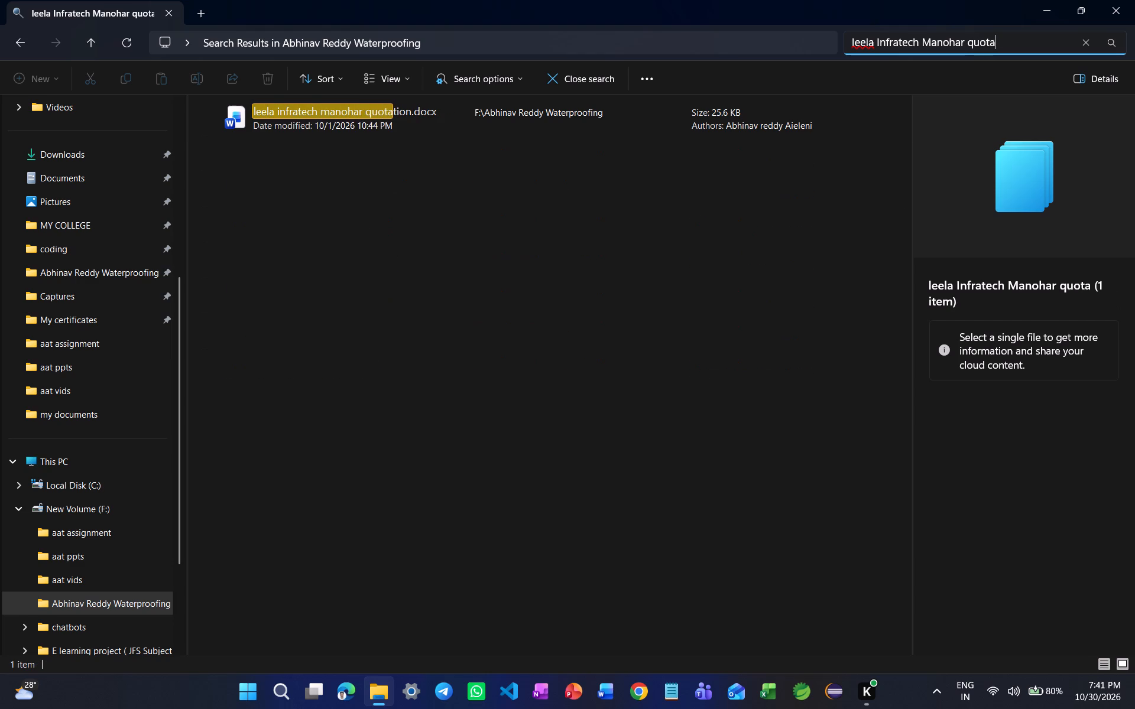
Open the document leela infratech manohar quotation.docx in Word.
{"action": "double_click", "coordinate": [381, 107]}
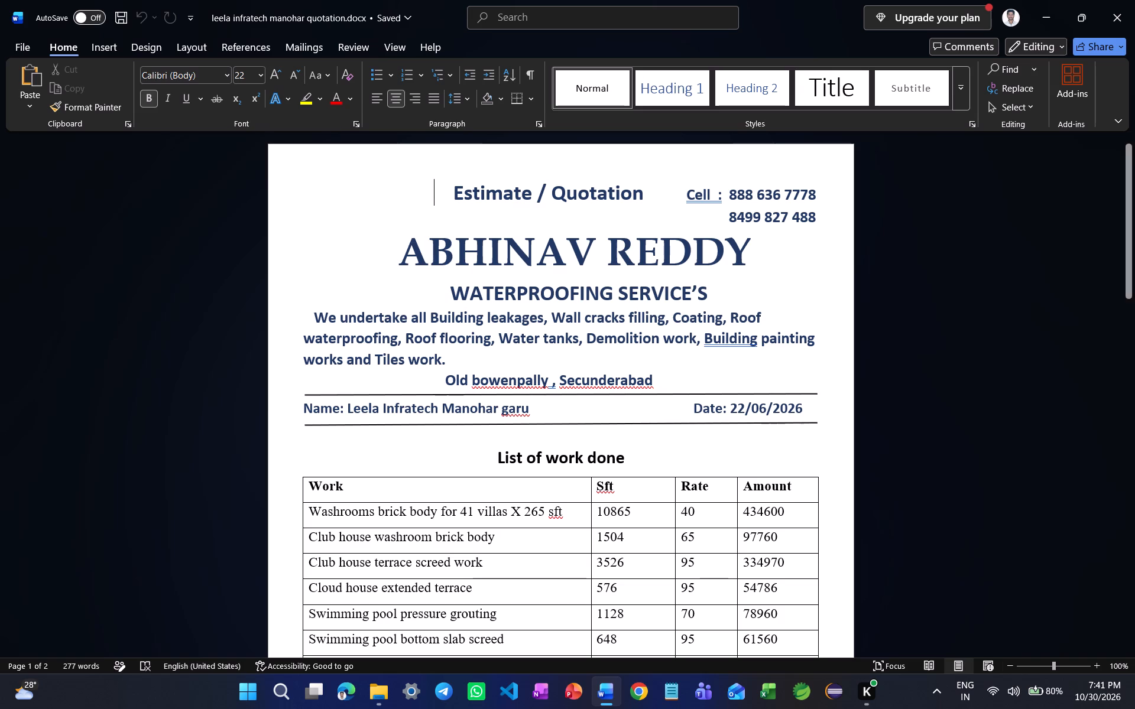
Clear the Sft value of the first washrooms brick body row in the List of work done table.
{"action": "scroll", "coordinate": [1039, 668], "scroll_direction": "up", "scroll_amount": 4}
{"action": "scroll", "coordinate": [862, 366], "scroll_direction": "down", "scroll_amount": 1}
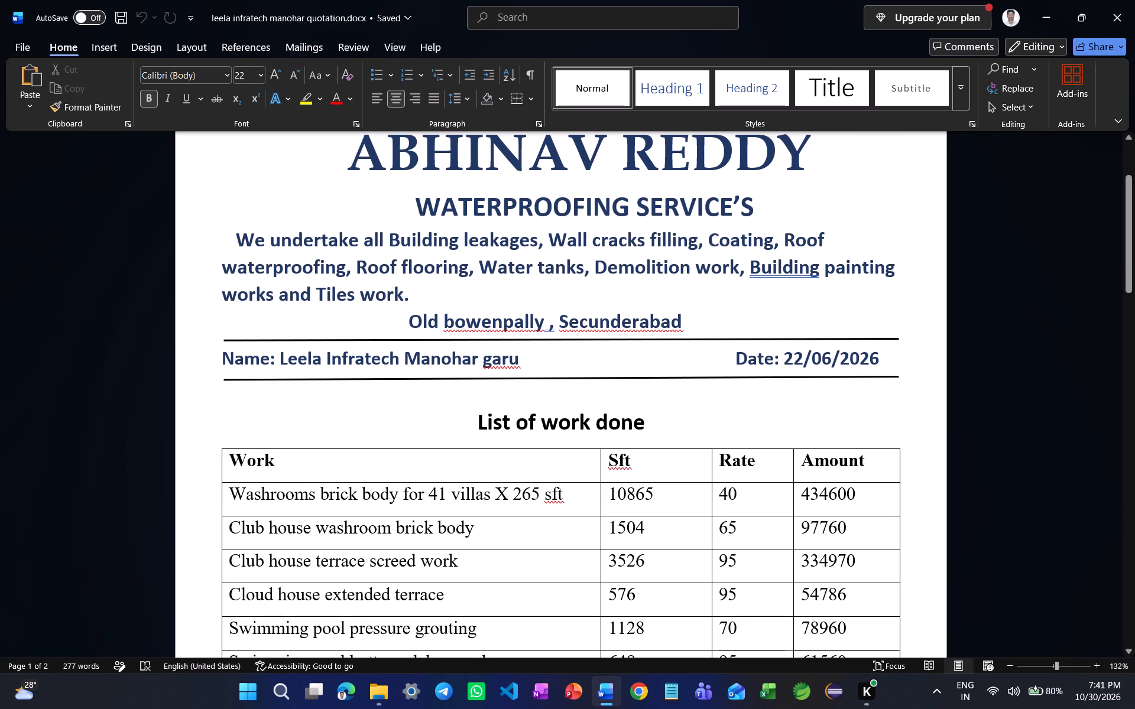
{"action": "scroll", "coordinate": [703, 321], "scroll_direction": "down", "scroll_amount": 2}
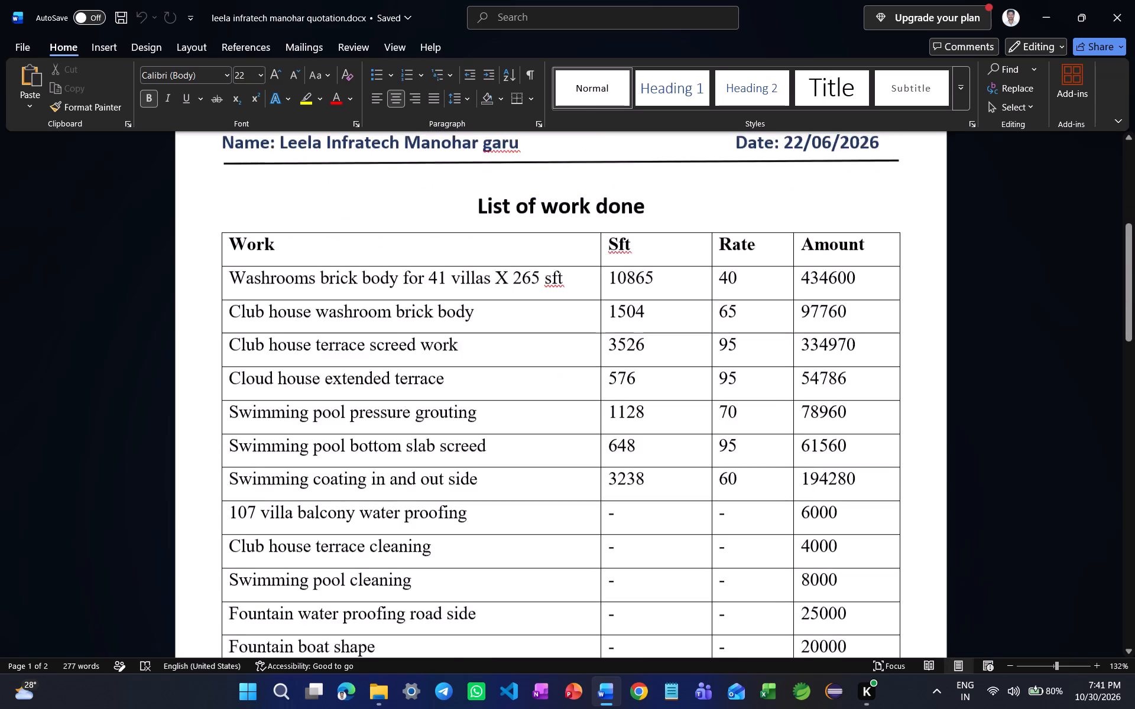
{"action": "left_click", "coordinate": [666, 247]}
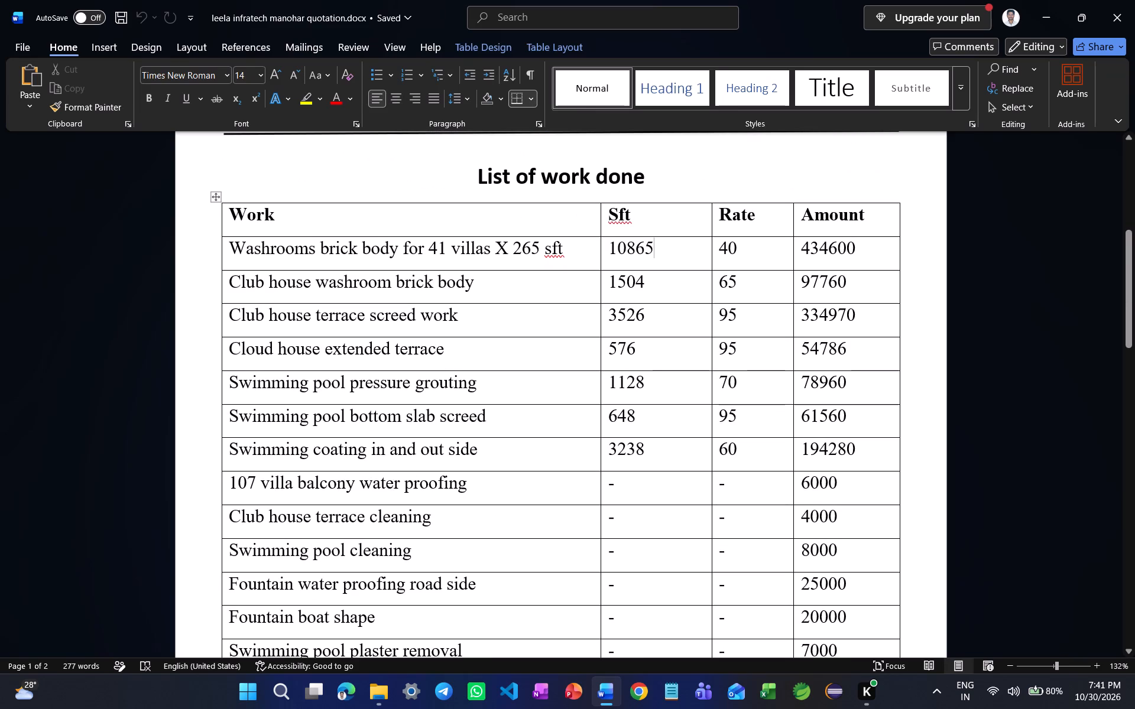
{"action": "key", "text": "BackSpace"}
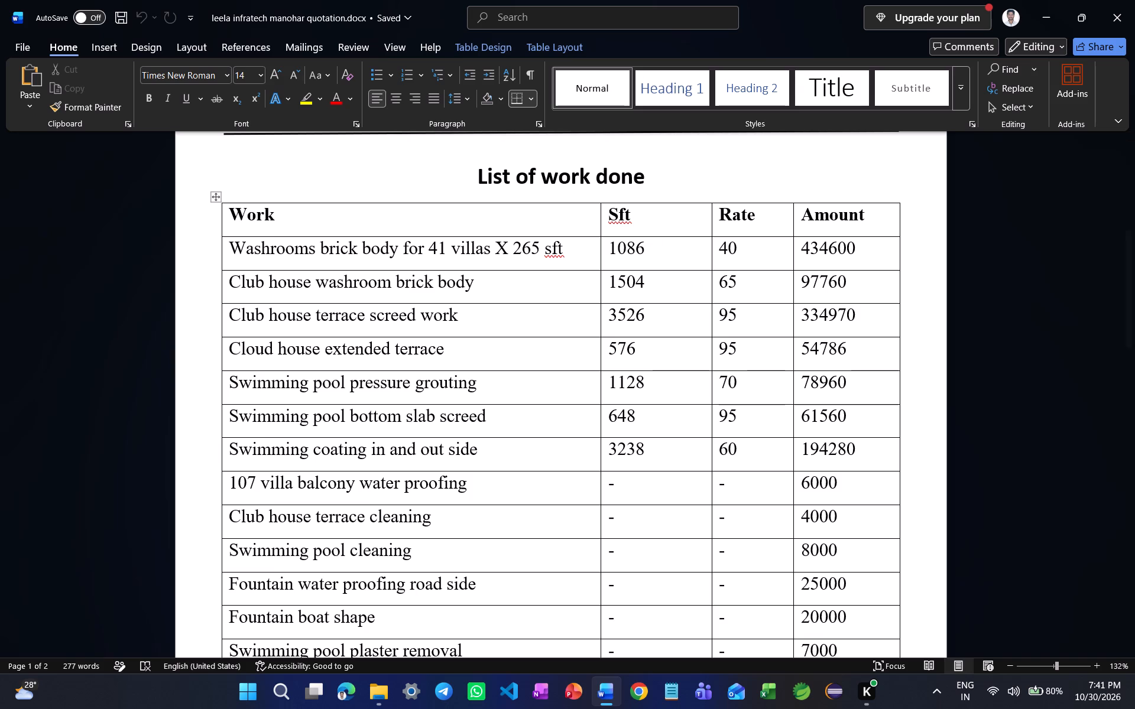
{"action": "key", "text": "BackSpace"}
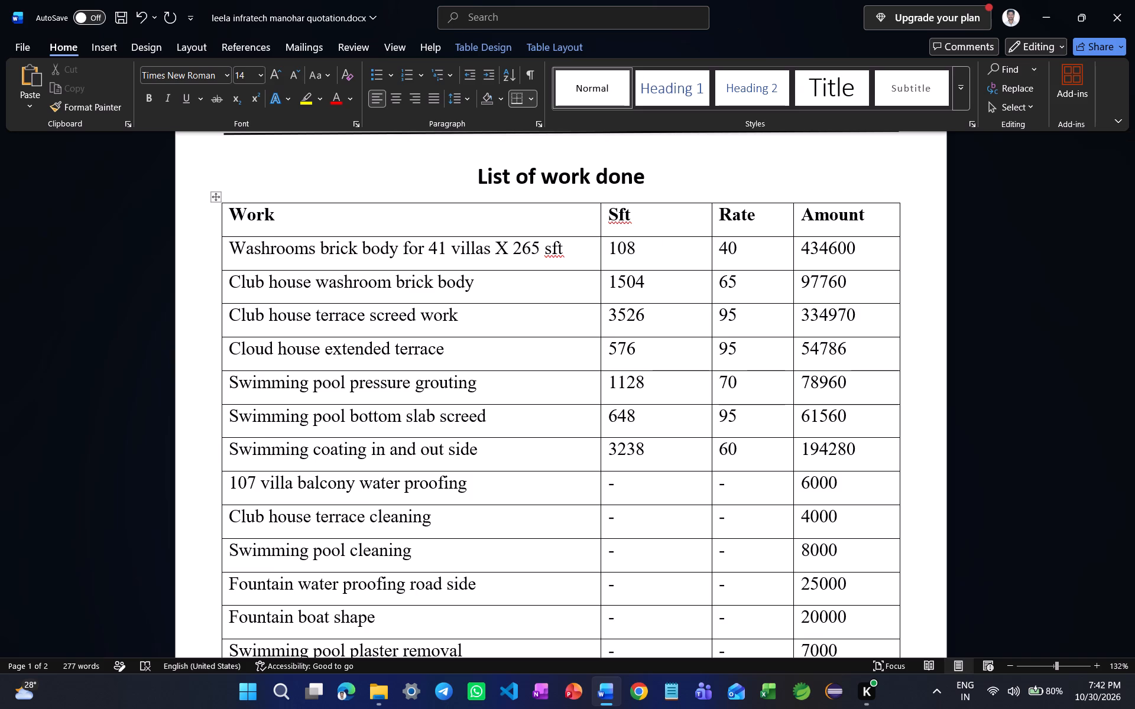
{"action": "key", "text": "BackSpace"}
{"action": "key", "text": "BackSpace"}
{"action": "key", "text": "BackSpace"}
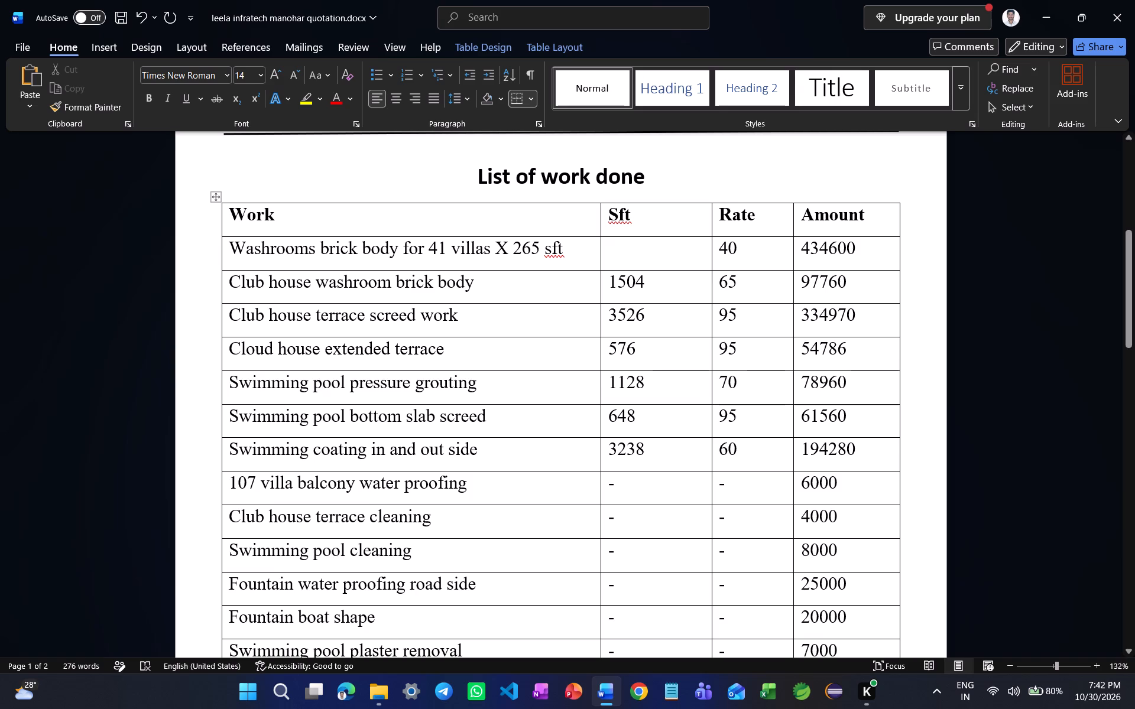
Change the first row's work description to "Washrooms brick body for 56 villas", removing the per-villa area text.
{"action": "left_click", "coordinate": [443, 243]}
{"action": "key", "text": "BackSpace"}
{"action": "key", "text": "BackSpace"}
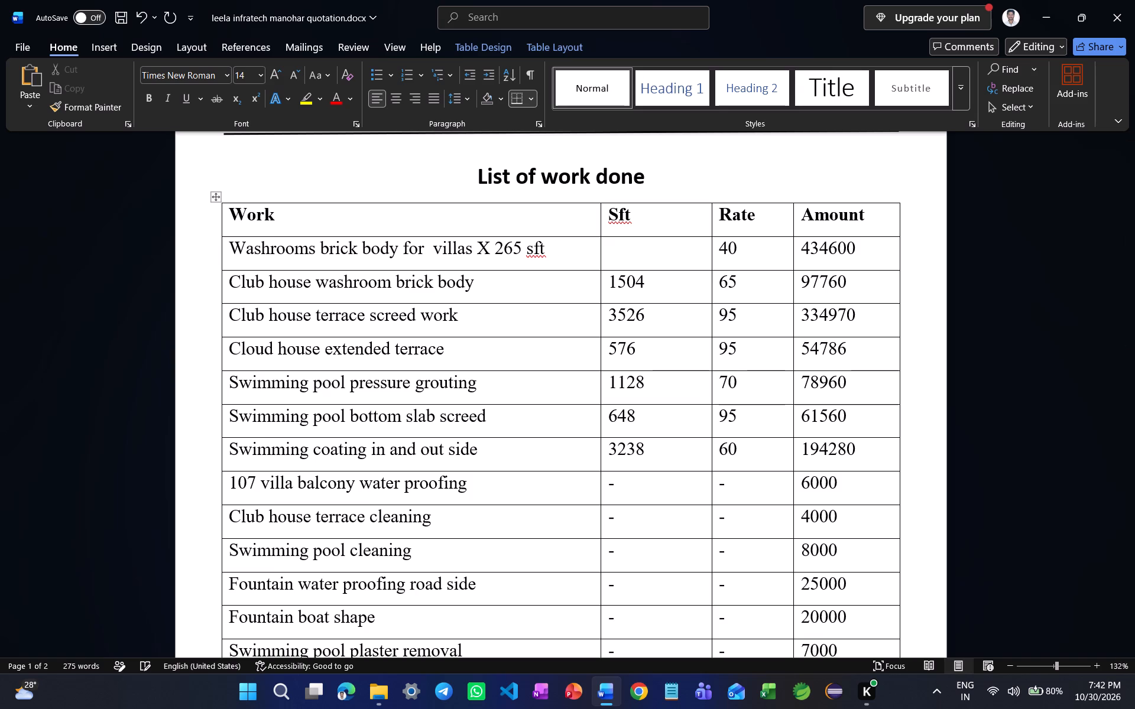
{"action": "type", "text": "56"}
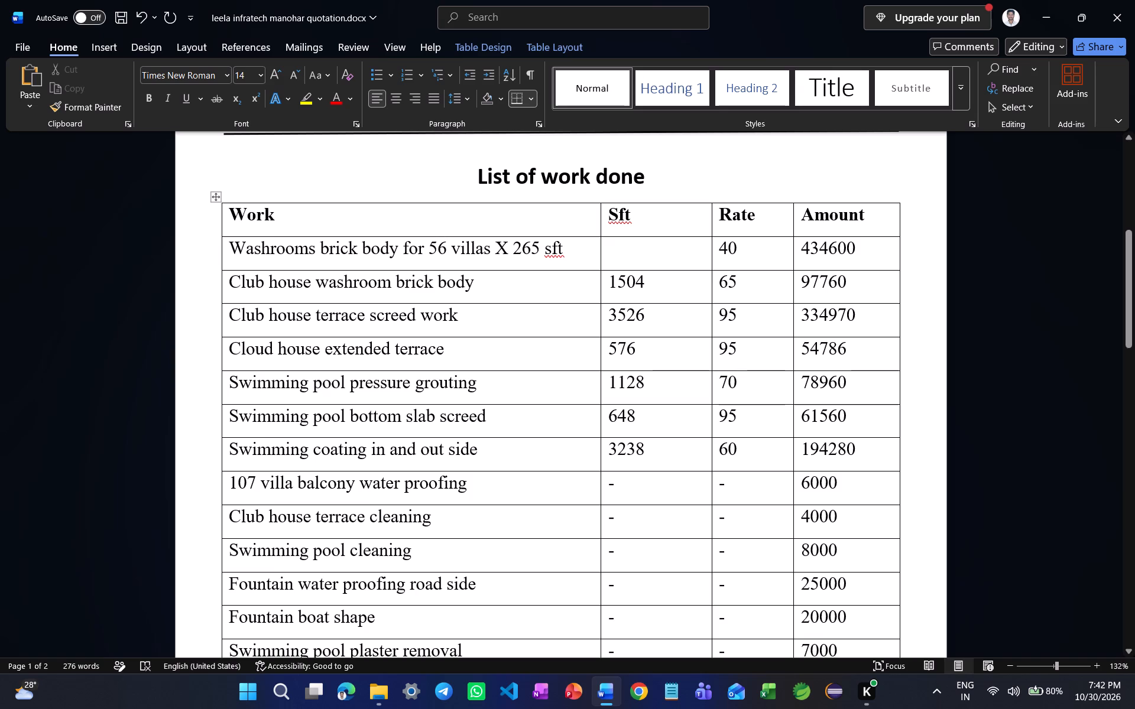
{"action": "left_click", "coordinate": [565, 246]}
{"action": "key", "text": "BackSpace"}
{"action": "key", "text": "BackSpace"}
{"action": "key", "text": "BackSpace"}
{"action": "key", "text": "BackSpace"}
{"action": "key", "text": "BackSpace"}
{"action": "key", "text": "BackSpace"}
{"action": "key", "text": "BackSpace"}
{"action": "key", "text": "BackSpace"}
{"action": "key", "text": "BackSpace"}
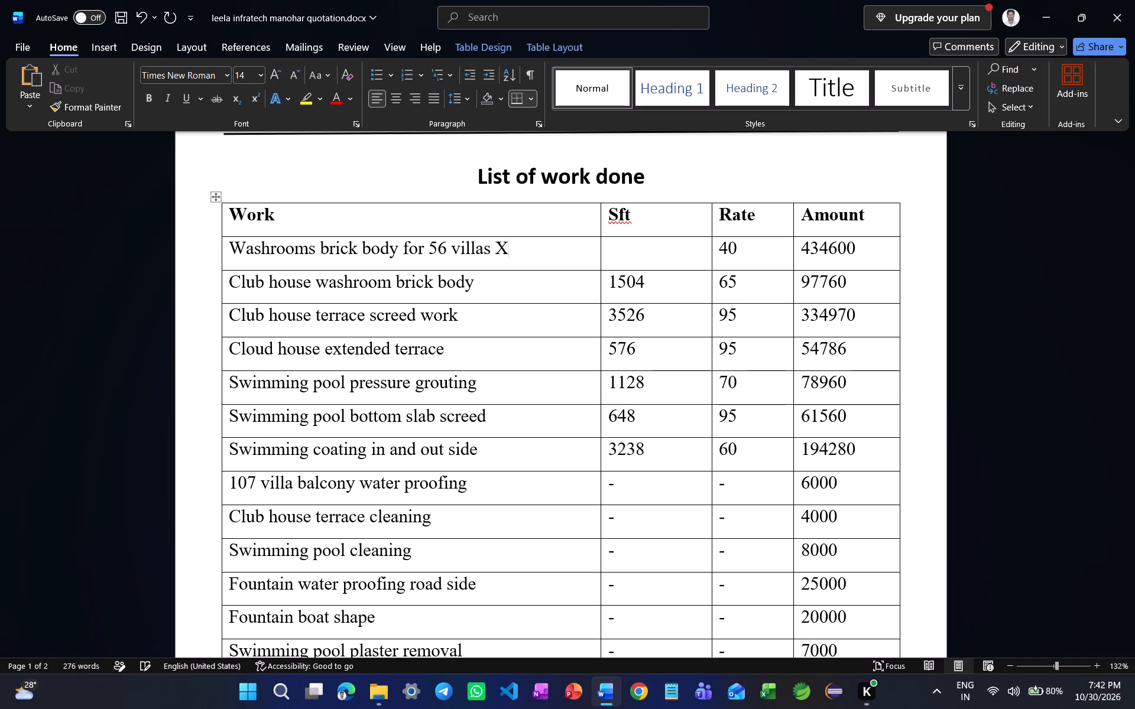
{"action": "key", "text": "BackSpace"}
Enter 14032 as the Sft value for the 56-villa washrooms brick body row.
{"action": "left_click", "coordinate": [658, 245]}
{"action": "type", "text": "14"}
{"action": "type", "text": "032"}
Switch to Calculator and multiply 14032 by the rate of 40.
{"action": "left_click", "coordinate": [755, 246]}
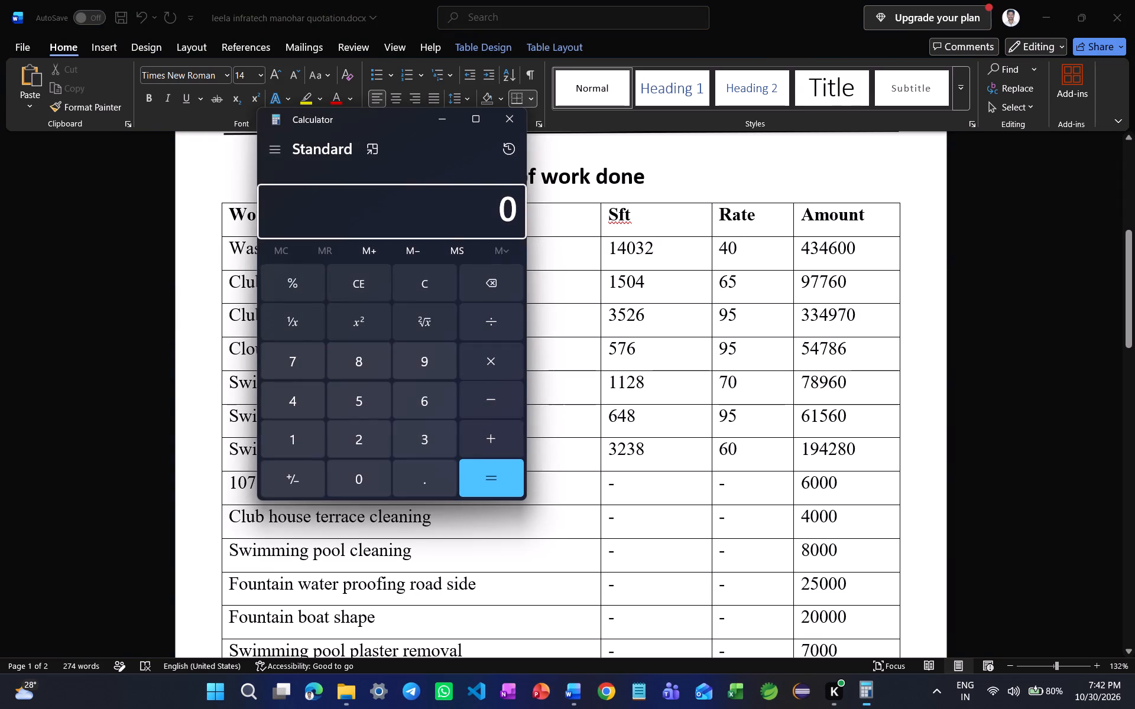
{"action": "type", "text": "14032*"}
{"action": "type", "text": "40"}
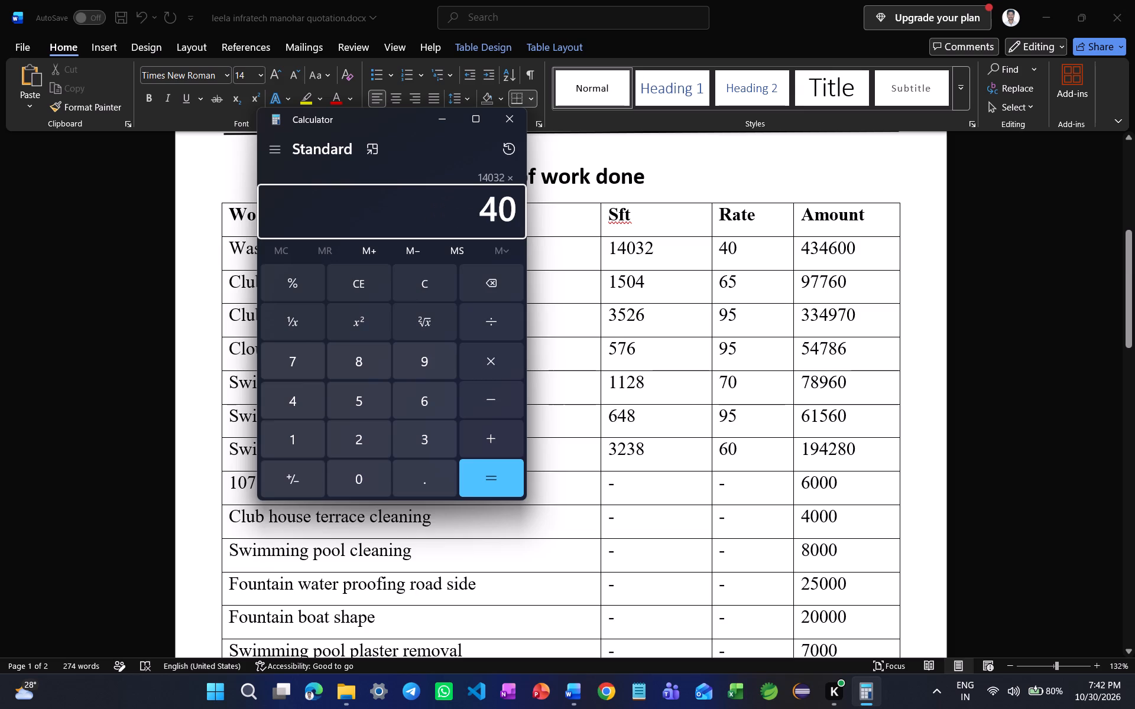
{"action": "key", "text": "Return"}
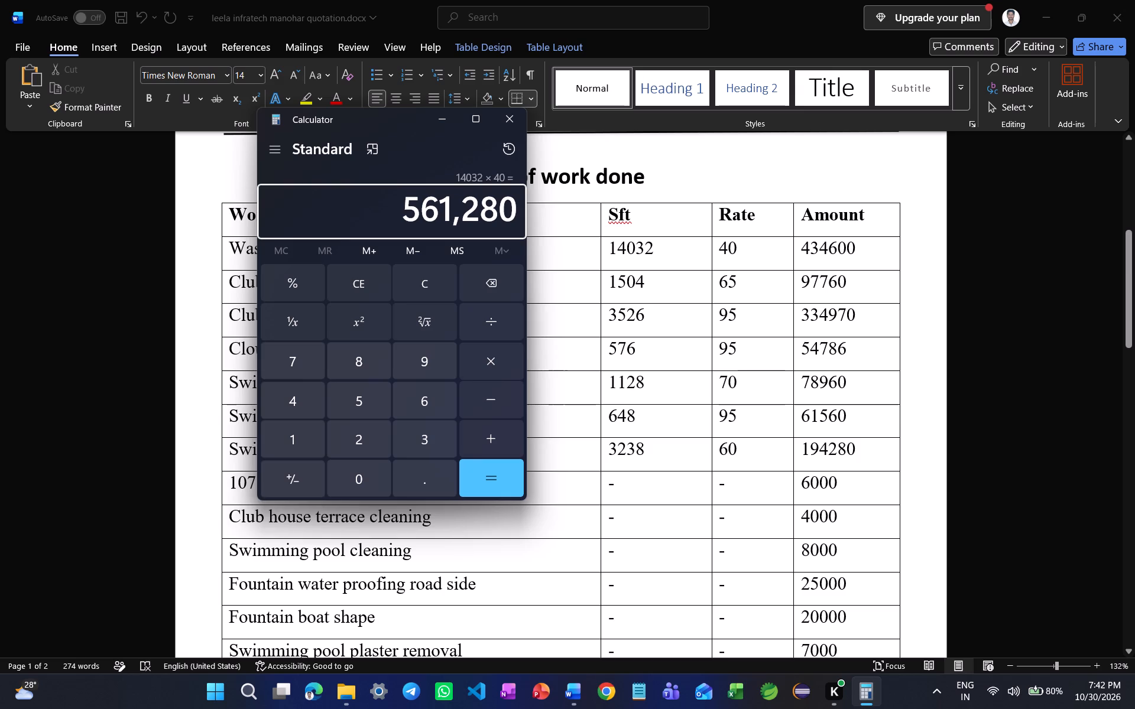
Return to the Word quotation and set the amount of the 56-villa washrooms brick body row to 561280.
{"action": "scroll", "coordinate": [640, 259], "scroll_direction": "down", "scroll_amount": 7}
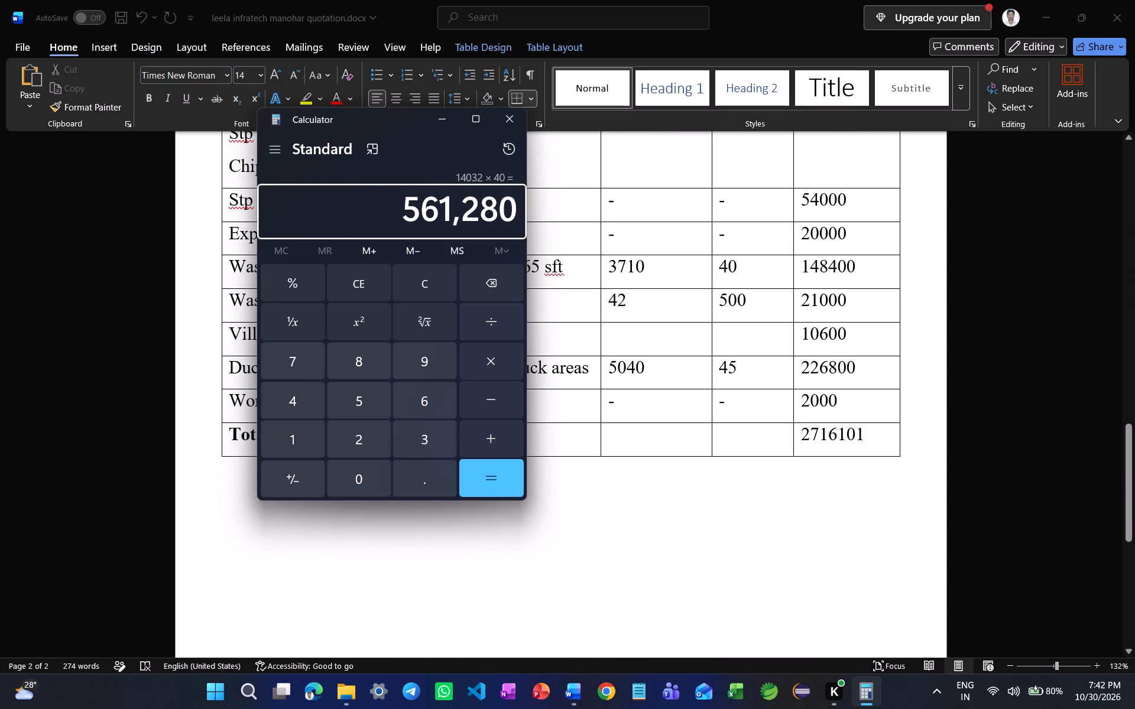
{"action": "scroll", "coordinate": [711, 251], "scroll_direction": "up", "scroll_amount": 7}
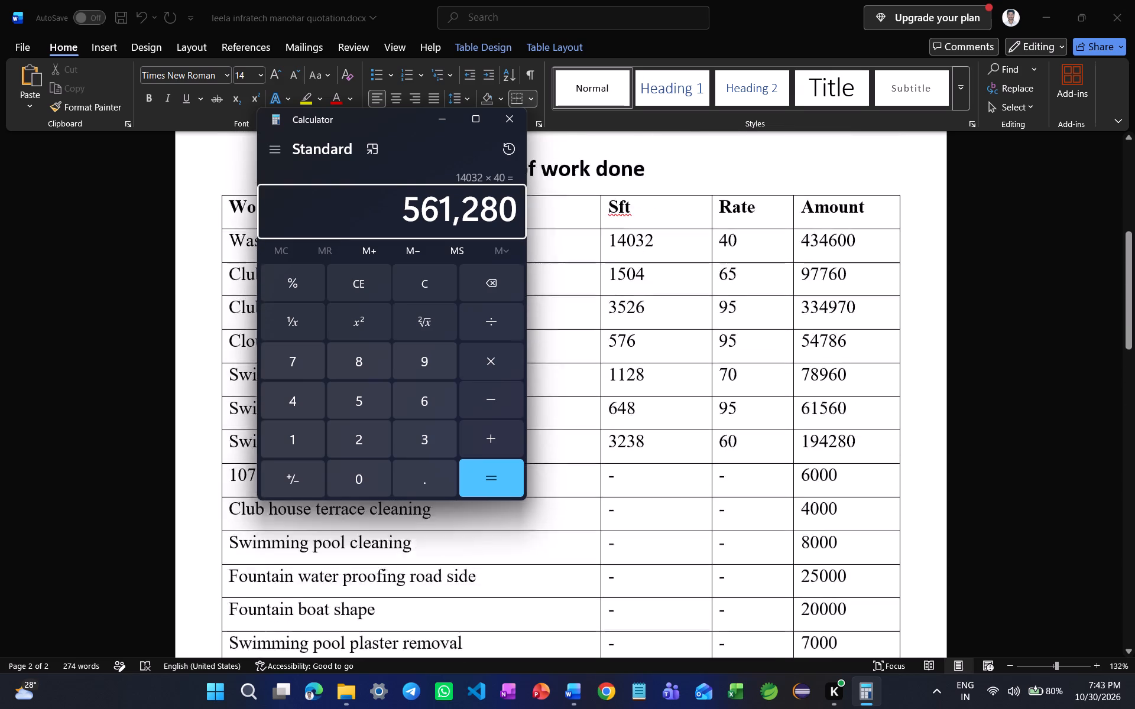
{"action": "scroll", "coordinate": [735, 262], "scroll_direction": "up", "scroll_amount": 1}
{"action": "left_click", "coordinate": [870, 362]}
{"action": "left_click", "coordinate": [863, 375]}
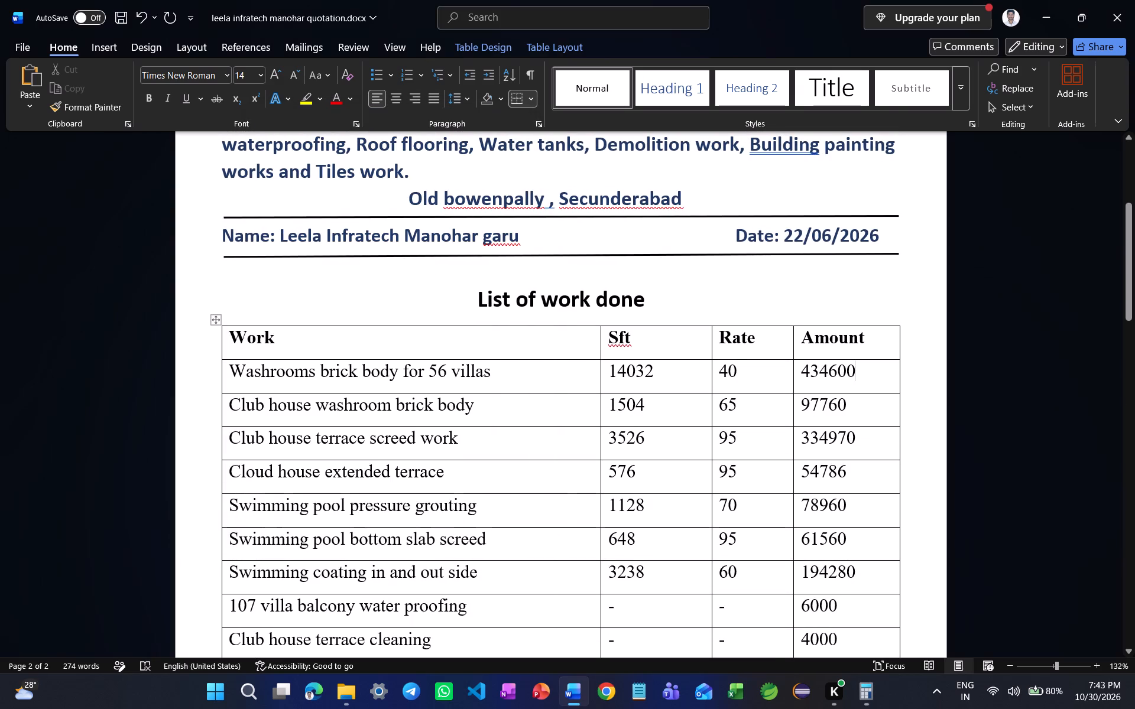
{"action": "key", "text": "BackSpace"}
{"action": "key", "text": "BackSpace"}
{"action": "key", "text": "BackSpace"}
{"action": "key", "text": "BackSpace"}
{"action": "key", "text": "BackSpace"}
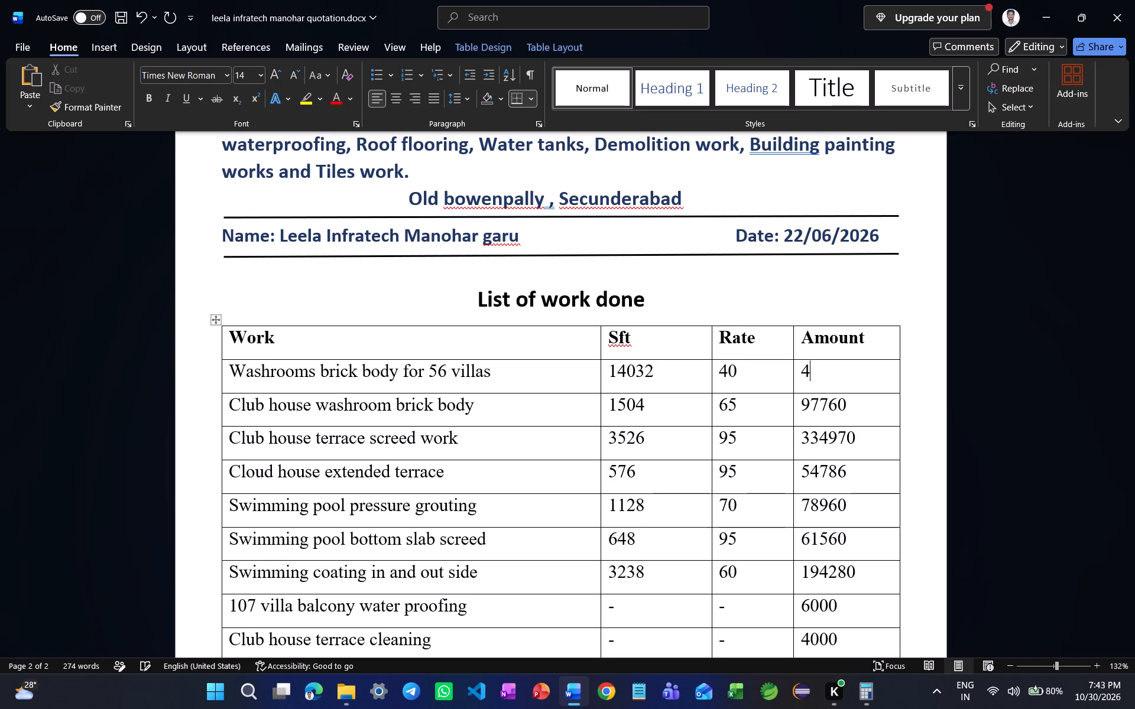
{"action": "key", "text": "BackSpace"}
{"action": "key", "text": "alt+Tab"}
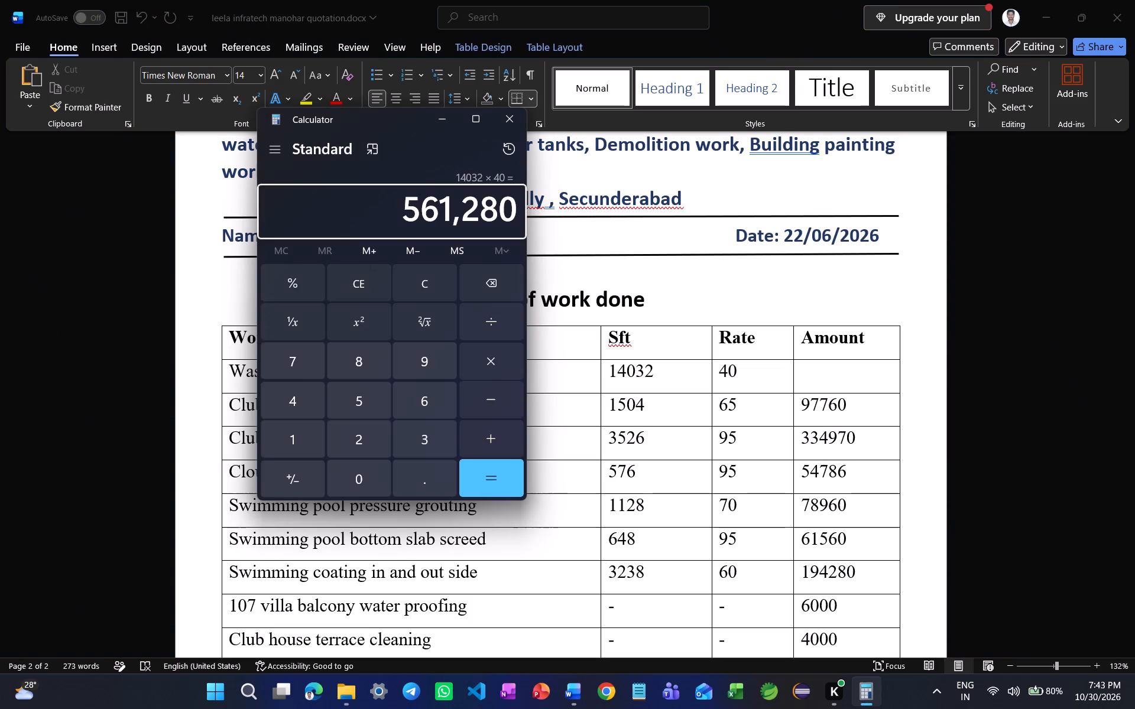
{"action": "key", "text": "alt+Tab"}
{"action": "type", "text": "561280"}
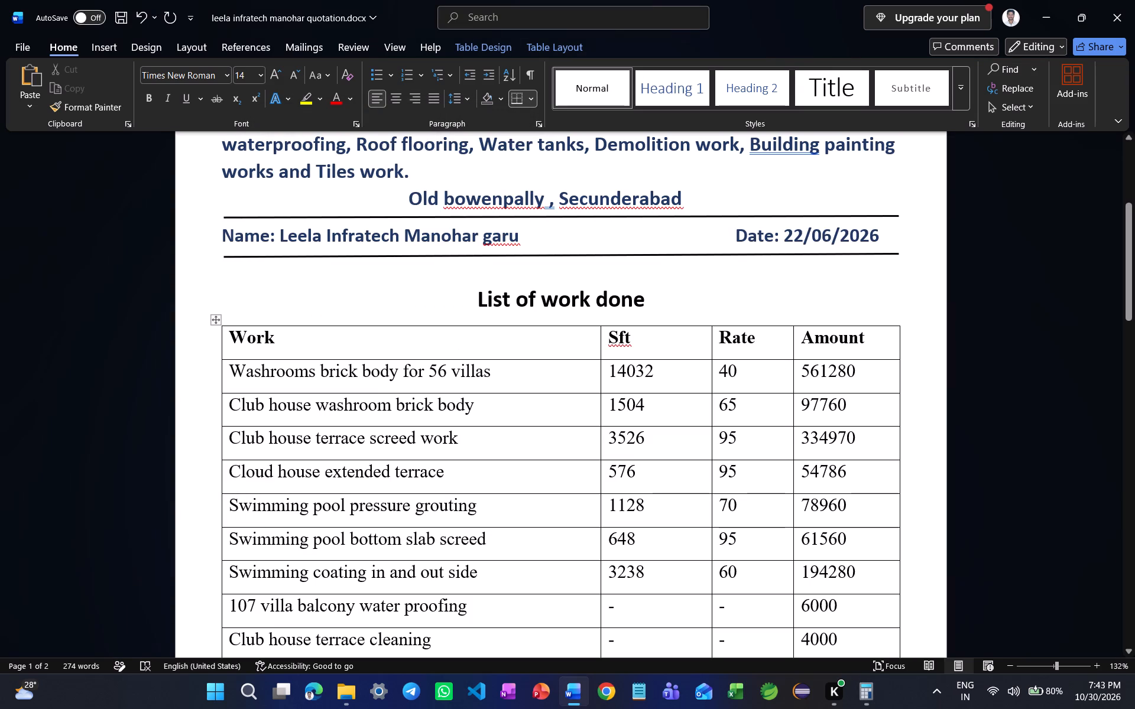
Delete the "Washrooms brick body for 14 villas X 265 sft" row from the work table on the second page.
{"action": "scroll", "coordinate": [718, 372], "scroll_direction": "down", "scroll_amount": 6}
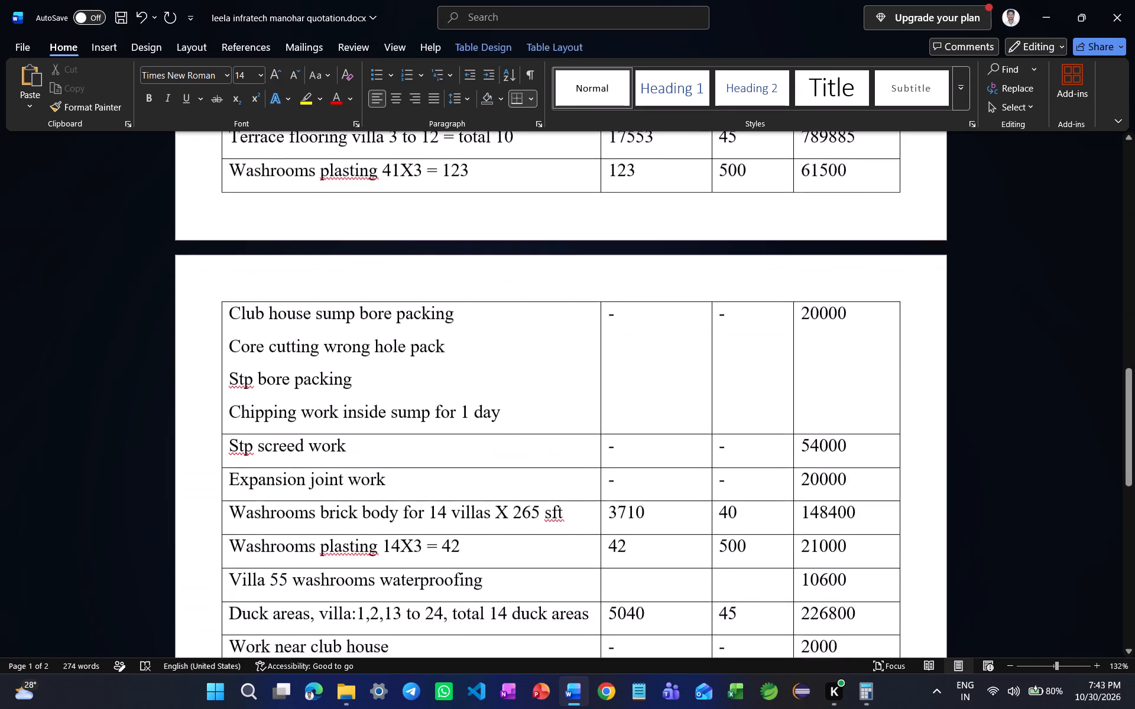
{"action": "scroll", "coordinate": [718, 372], "scroll_direction": "down", "scroll_amount": 2}
{"action": "left_click", "coordinate": [496, 265]}
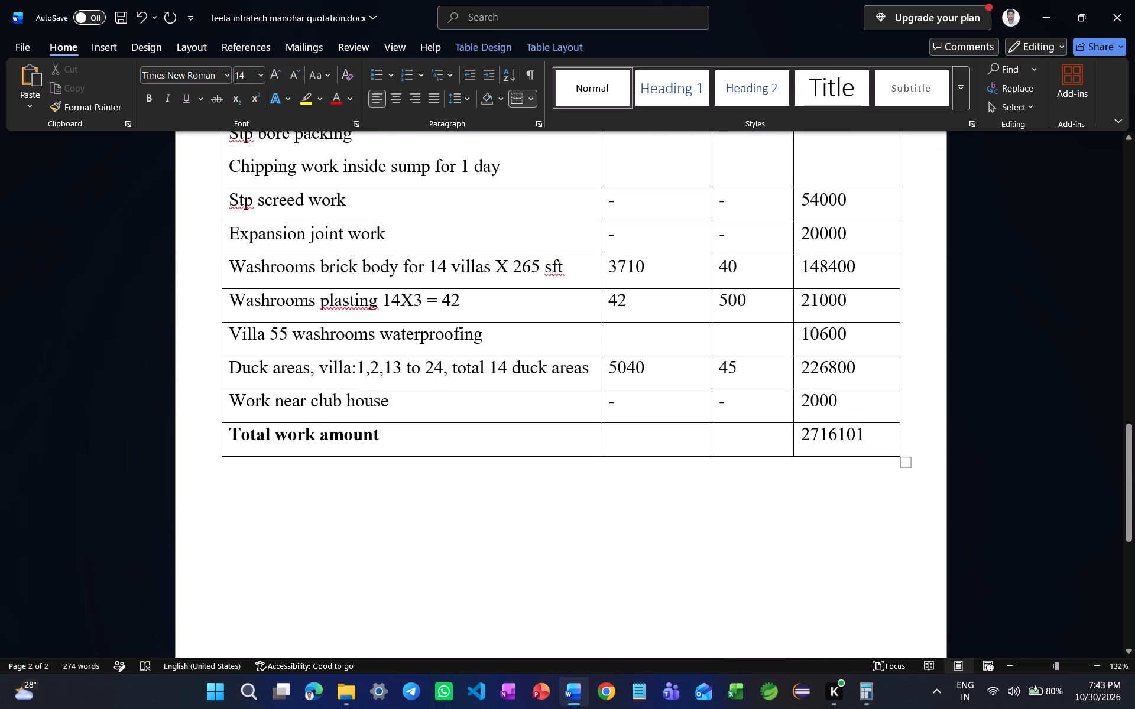
{"action": "left_click", "coordinate": [413, 267]}
{"action": "left_click", "coordinate": [225, 266]}
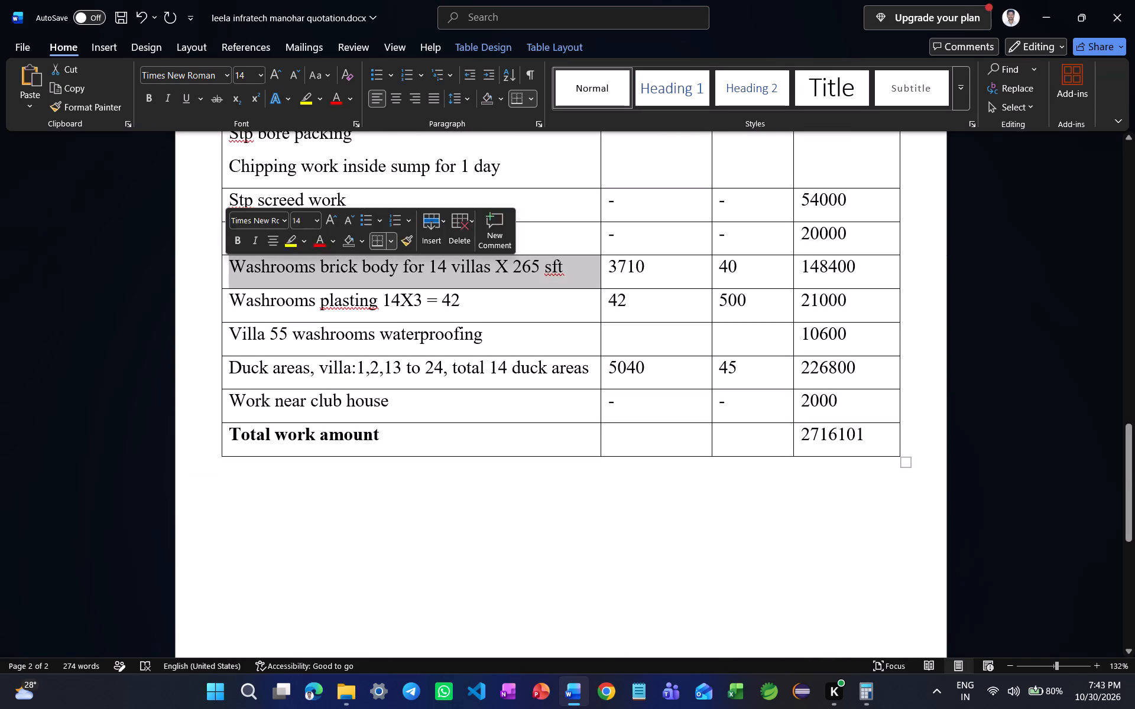
{"action": "left_click", "coordinate": [229, 265]}
{"action": "left_click_drag", "start_coordinate": [232, 265], "coordinate": [858, 266]}
{"action": "key", "text": "BackSpace"}
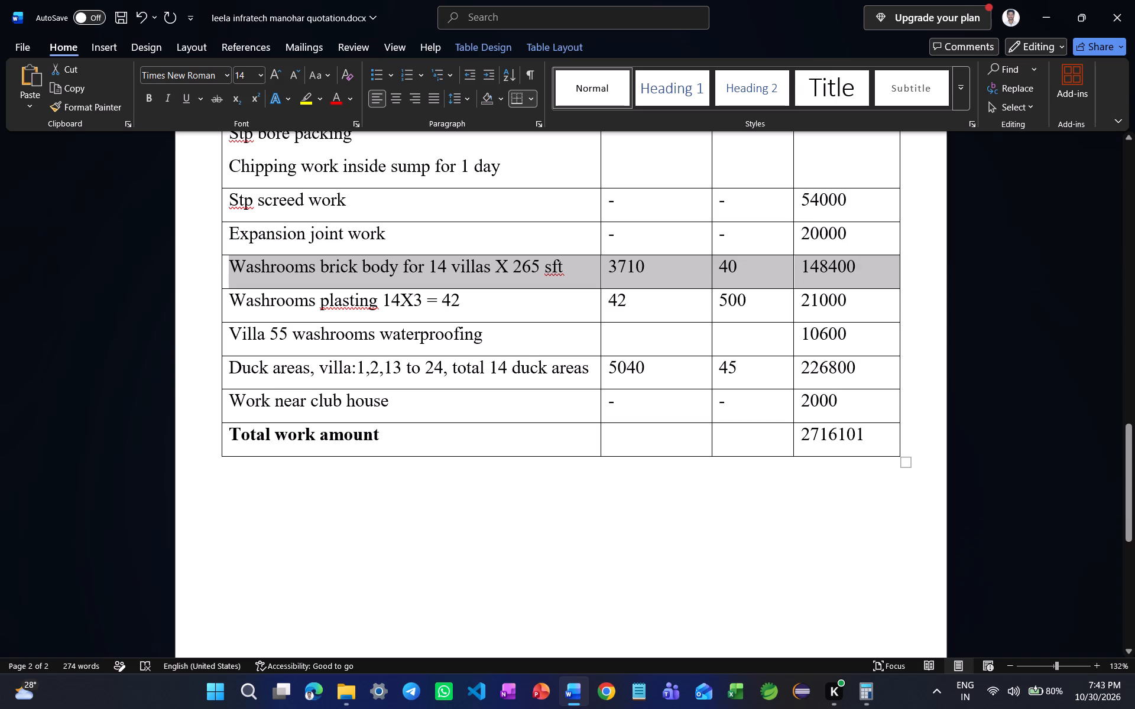
{"action": "left_click", "coordinate": [537, 371]}
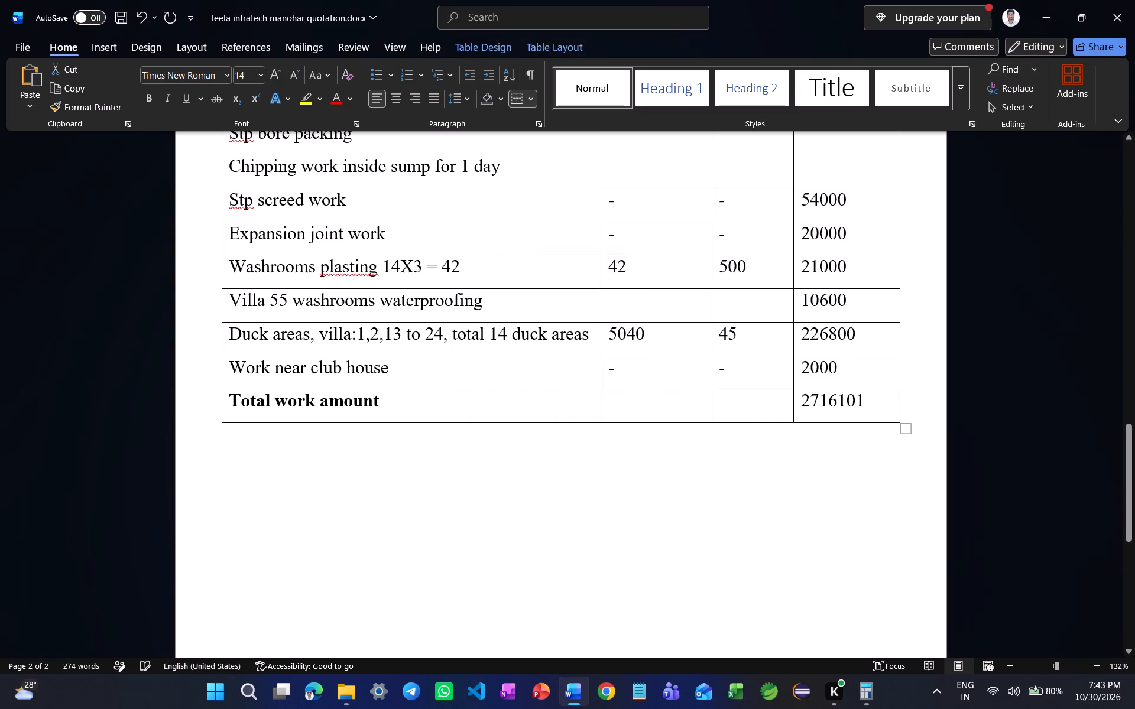
{"action": "left_click", "coordinate": [500, 271]}
Check the 56-villa washrooms brick body amount in the first row against the Total work amount row at the table's end.
{"action": "scroll", "coordinate": [661, 319], "scroll_direction": "up", "scroll_amount": 2}
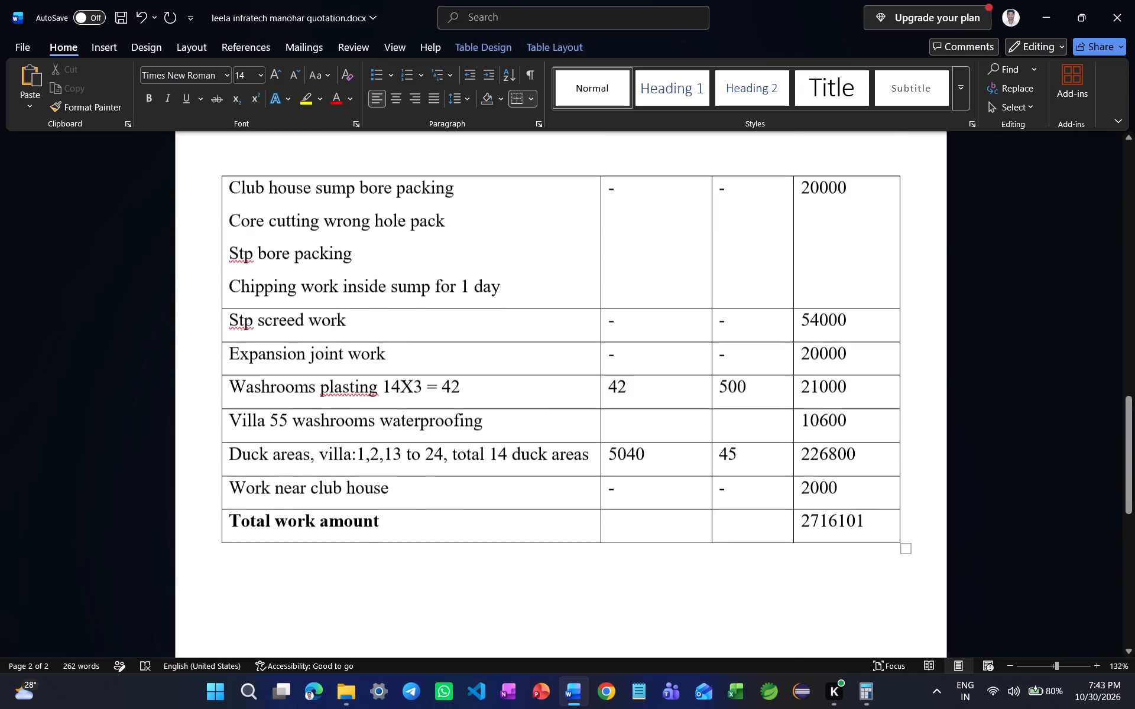
{"action": "scroll", "coordinate": [661, 319], "scroll_direction": "up", "scroll_amount": 5}
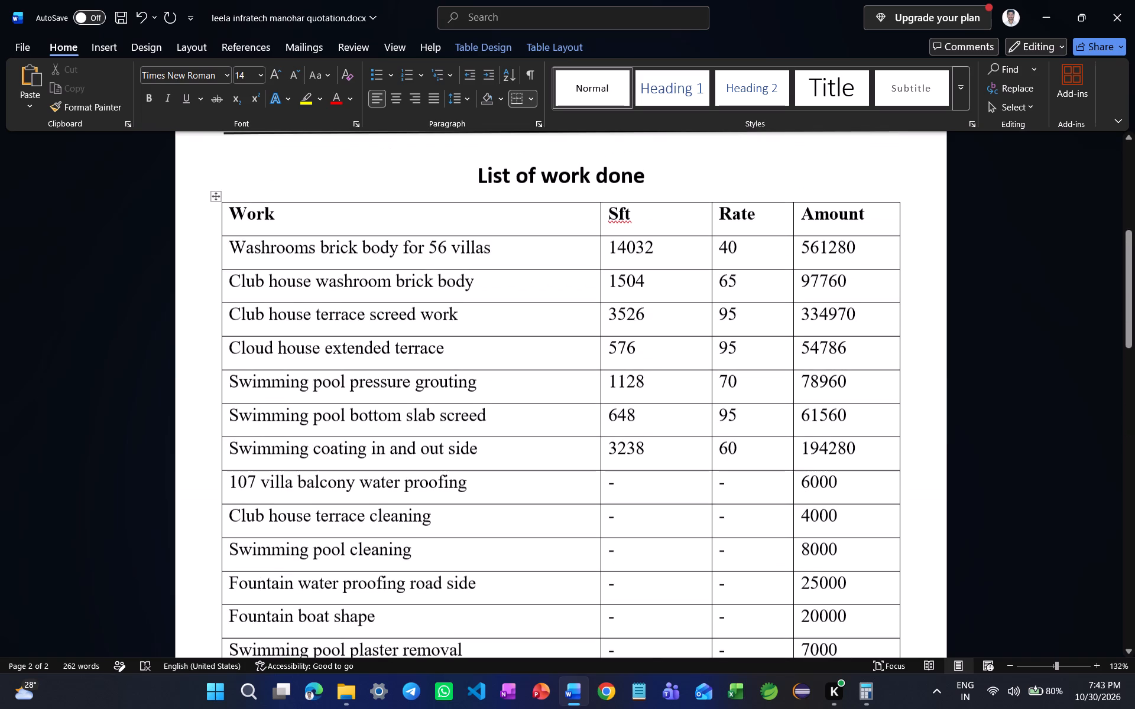
{"action": "left_click", "coordinate": [873, 248]}
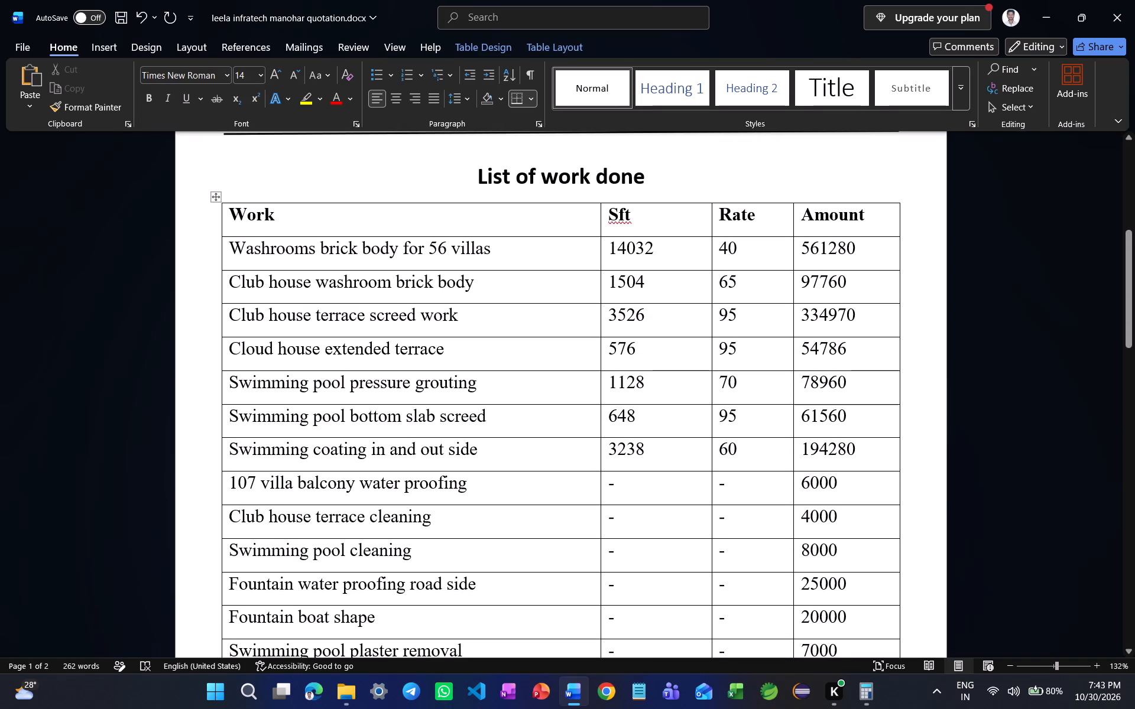
{"action": "scroll", "coordinate": [824, 313], "scroll_direction": "down", "scroll_amount": 5}
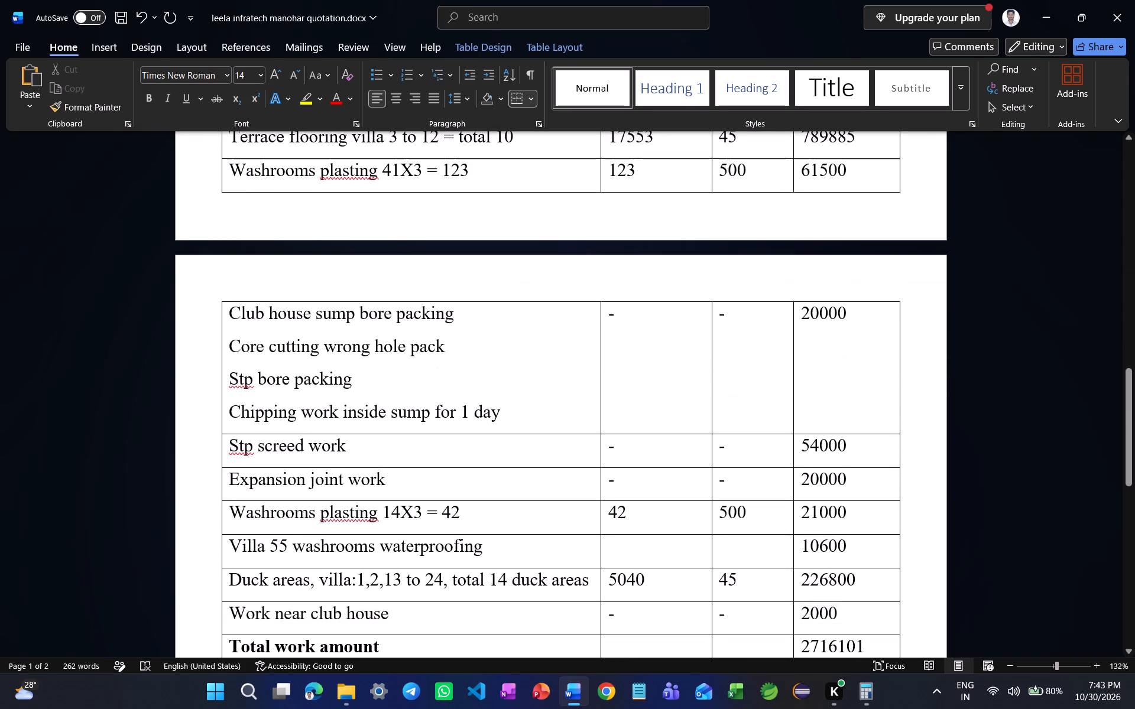
{"action": "scroll", "coordinate": [824, 313], "scroll_direction": "down", "scroll_amount": 3}
{"action": "left_click", "coordinate": [879, 275]}
{"action": "scroll", "coordinate": [861, 282], "scroll_direction": "up", "scroll_amount": 3}
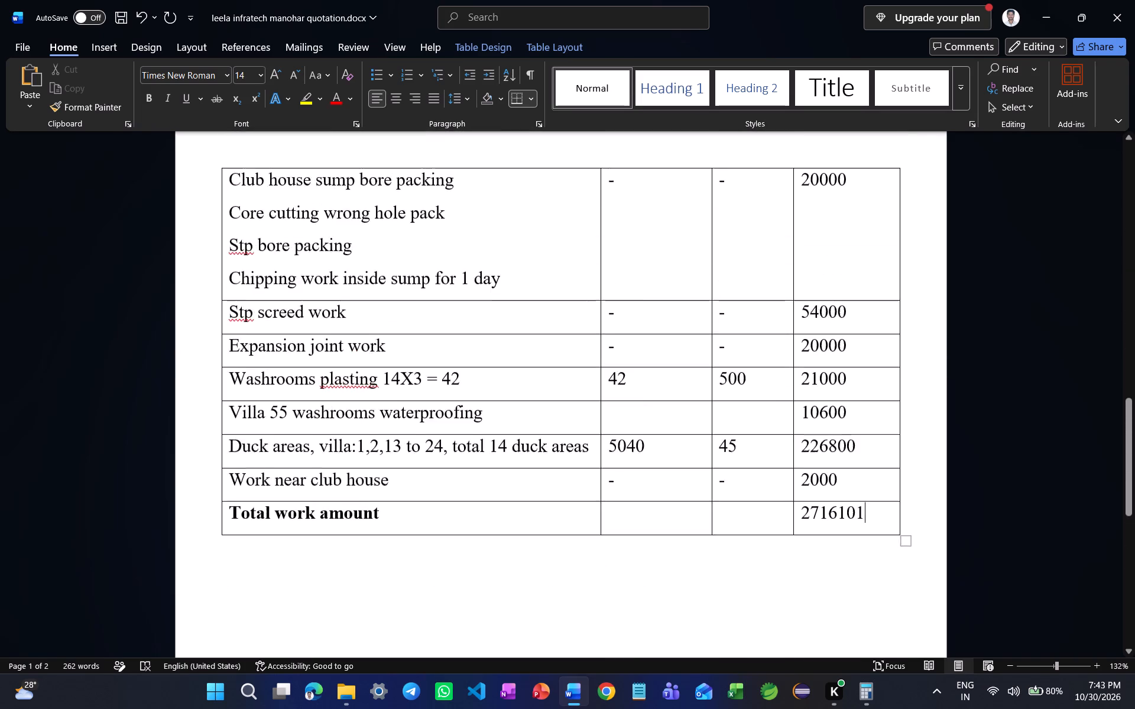
{"action": "scroll", "coordinate": [861, 282], "scroll_direction": "up", "scroll_amount": 6}
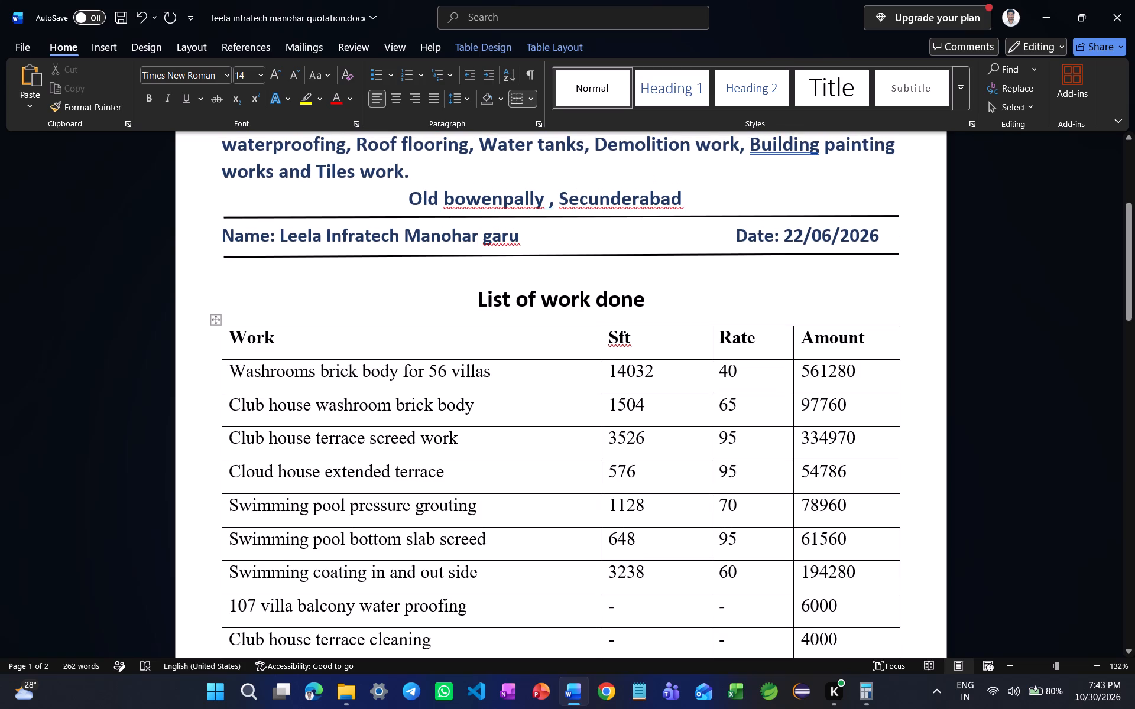
Enlarge the document and read through every work row's amount, from the 56-villa washrooms brick body row down to Total work amount.
{"action": "scroll", "coordinate": [1060, 663], "scroll_direction": "up", "scroll_amount": 4}
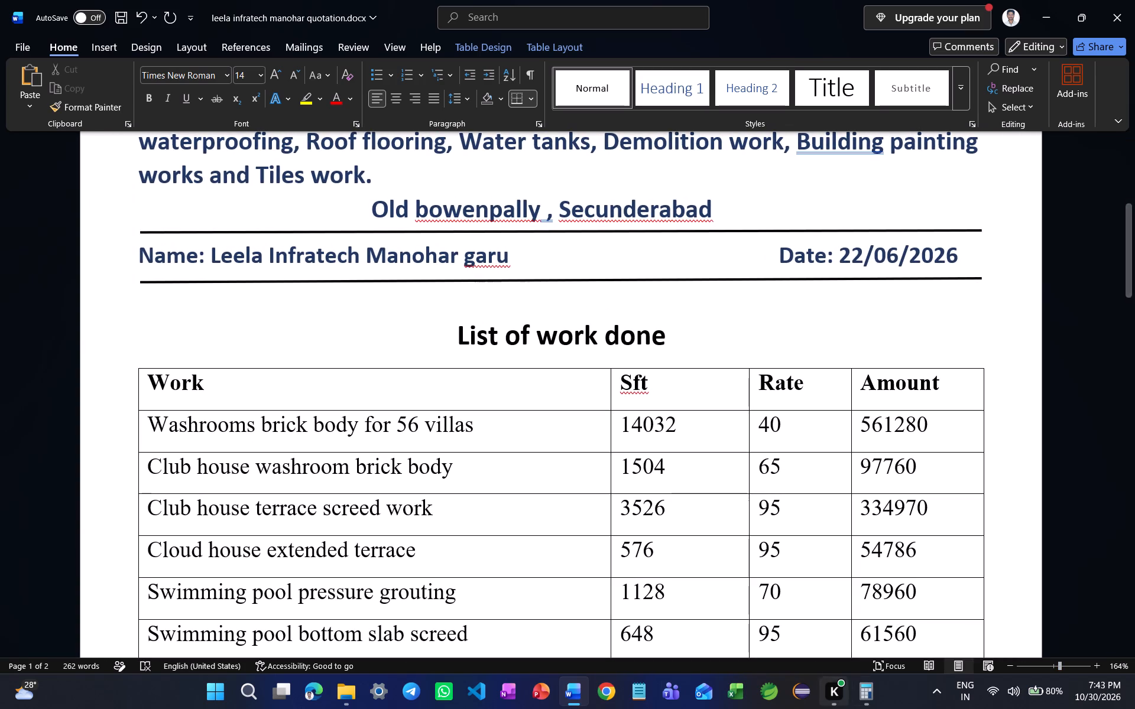
{"action": "left_click", "coordinate": [894, 562]}
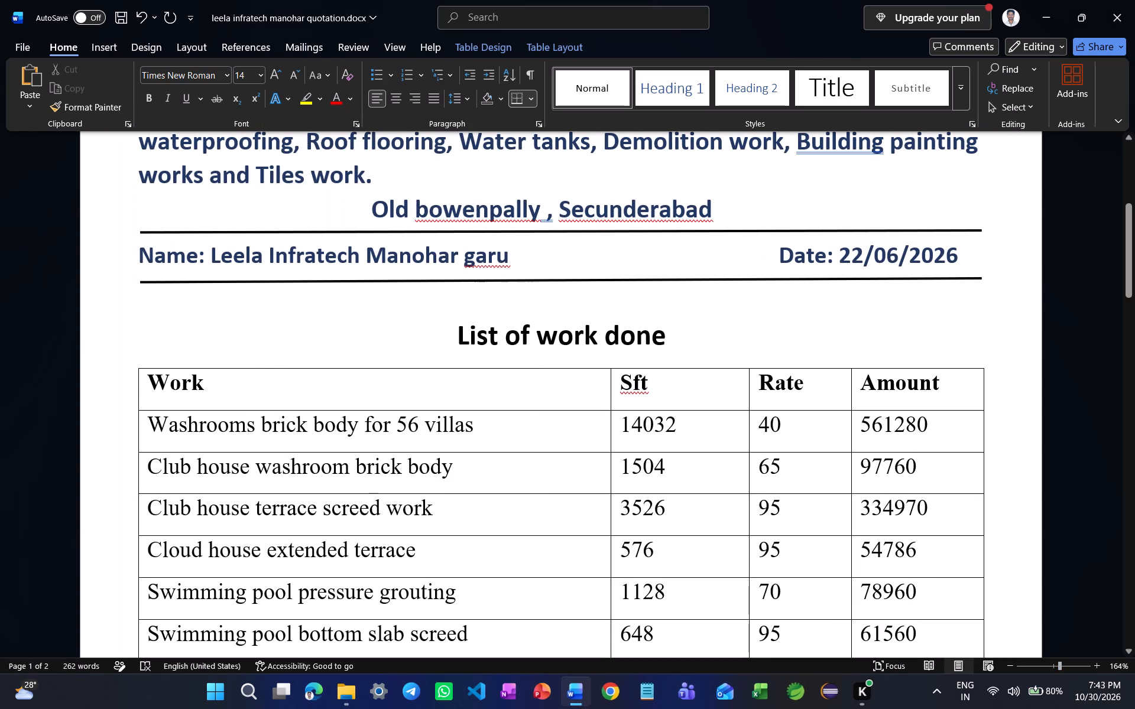
{"action": "left_click_drag", "start_coordinate": [1130, 264], "coordinate": [1129, 285]}
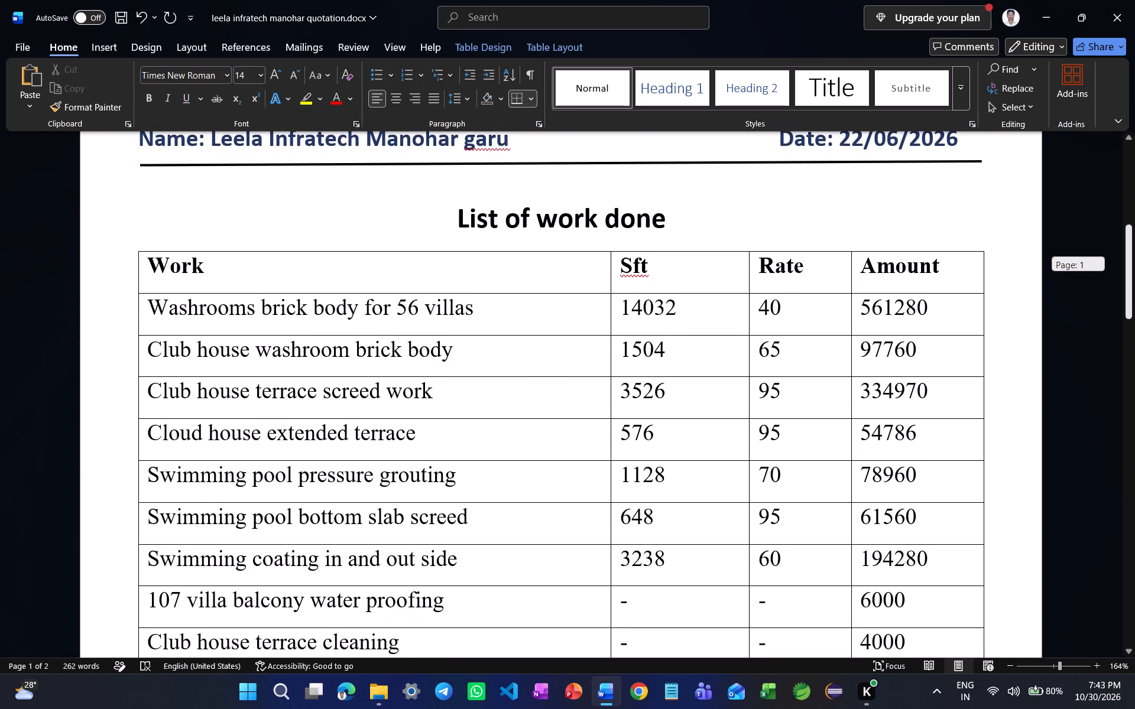
{"action": "left_click_drag", "start_coordinate": [1129, 285], "coordinate": [1129, 290]}
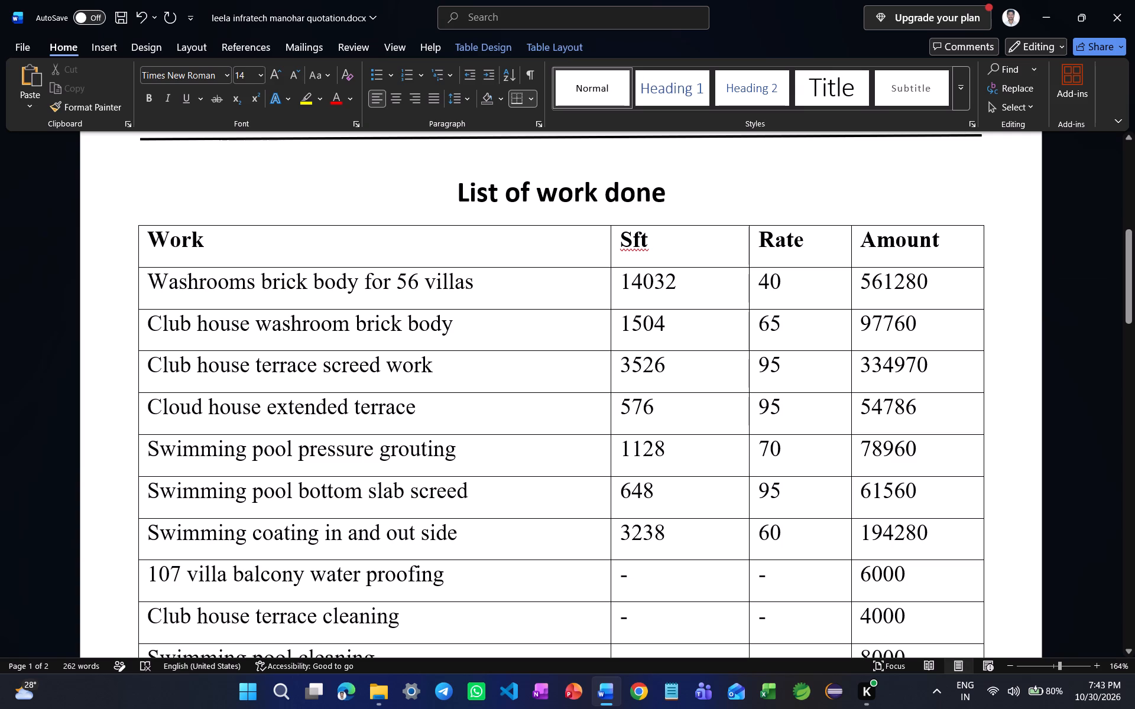
{"action": "left_click_drag", "start_coordinate": [1128, 297], "coordinate": [1128, 304]}
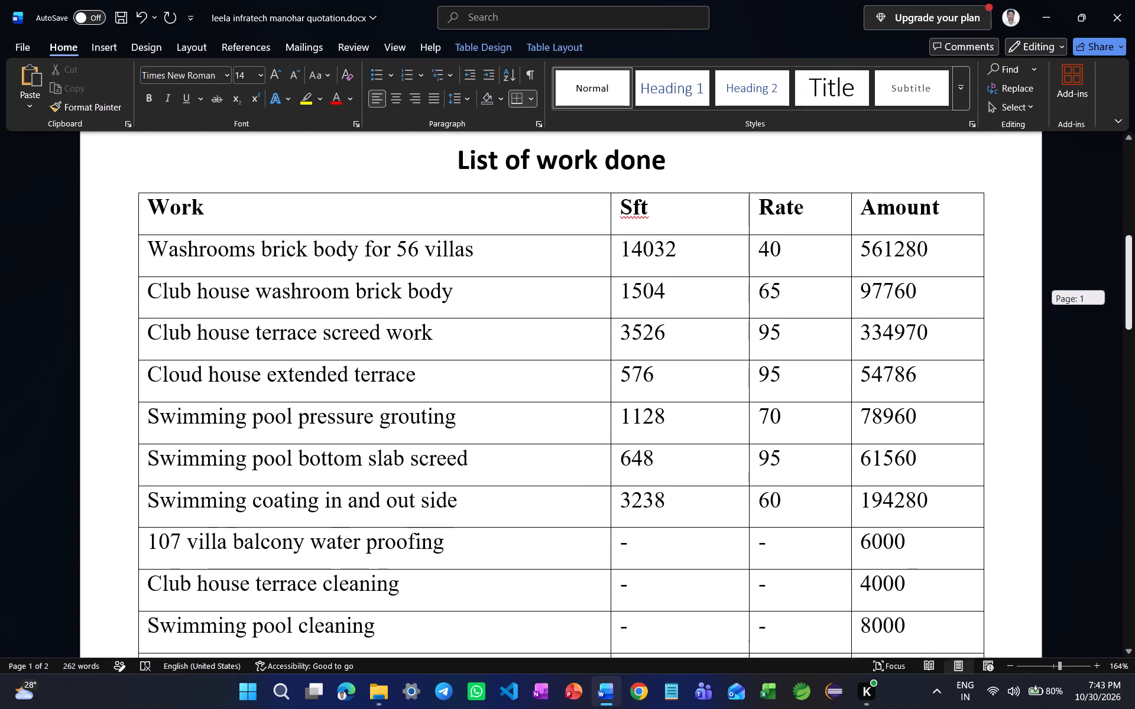
{"action": "left_click_drag", "start_coordinate": [1128, 304], "coordinate": [1128, 306]}
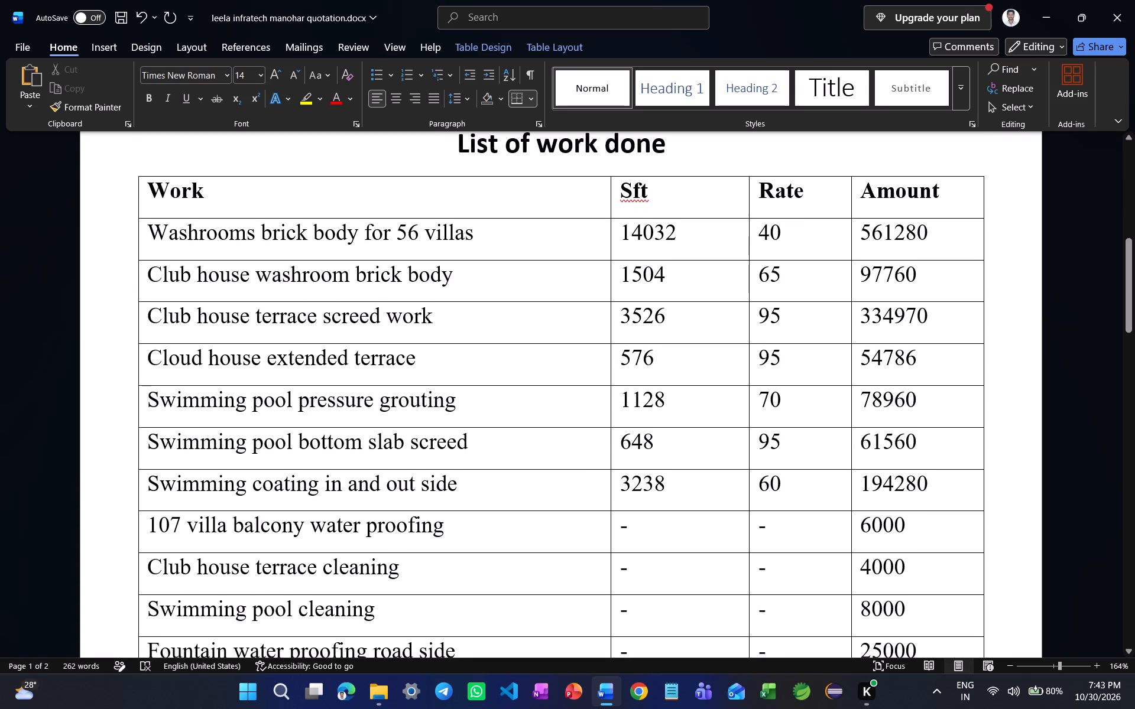
{"action": "scroll", "coordinate": [1056, 658], "scroll_direction": "up", "scroll_amount": 2}
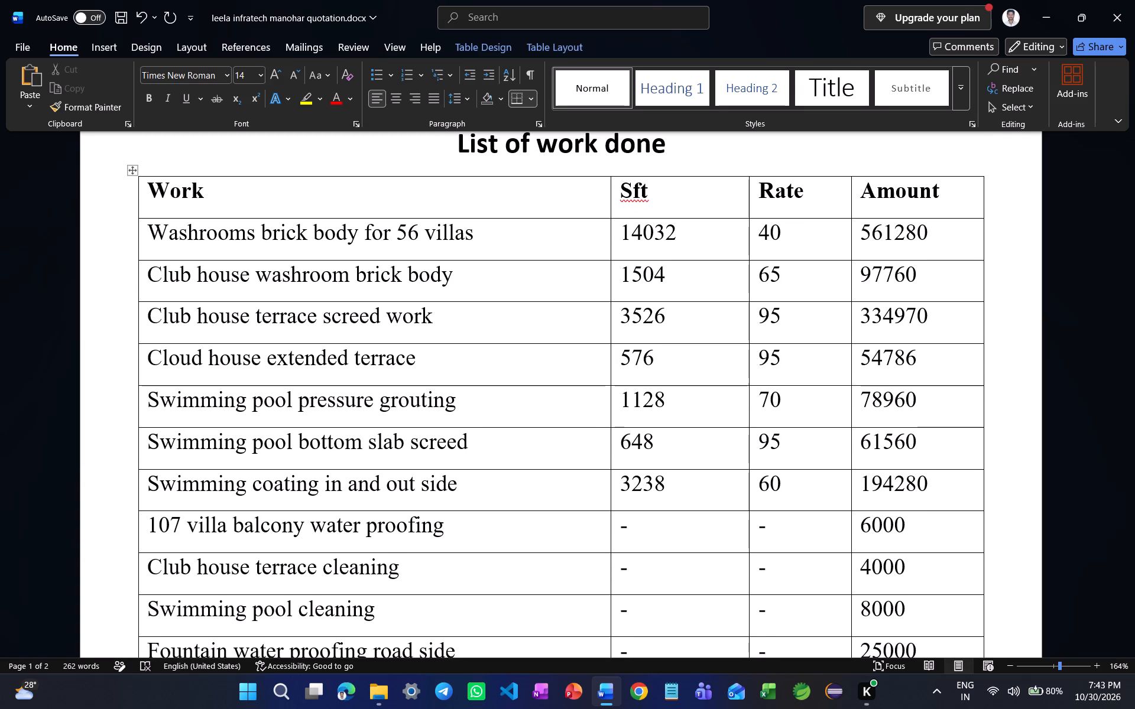
{"action": "scroll", "coordinate": [1057, 662], "scroll_direction": "up", "scroll_amount": 2}
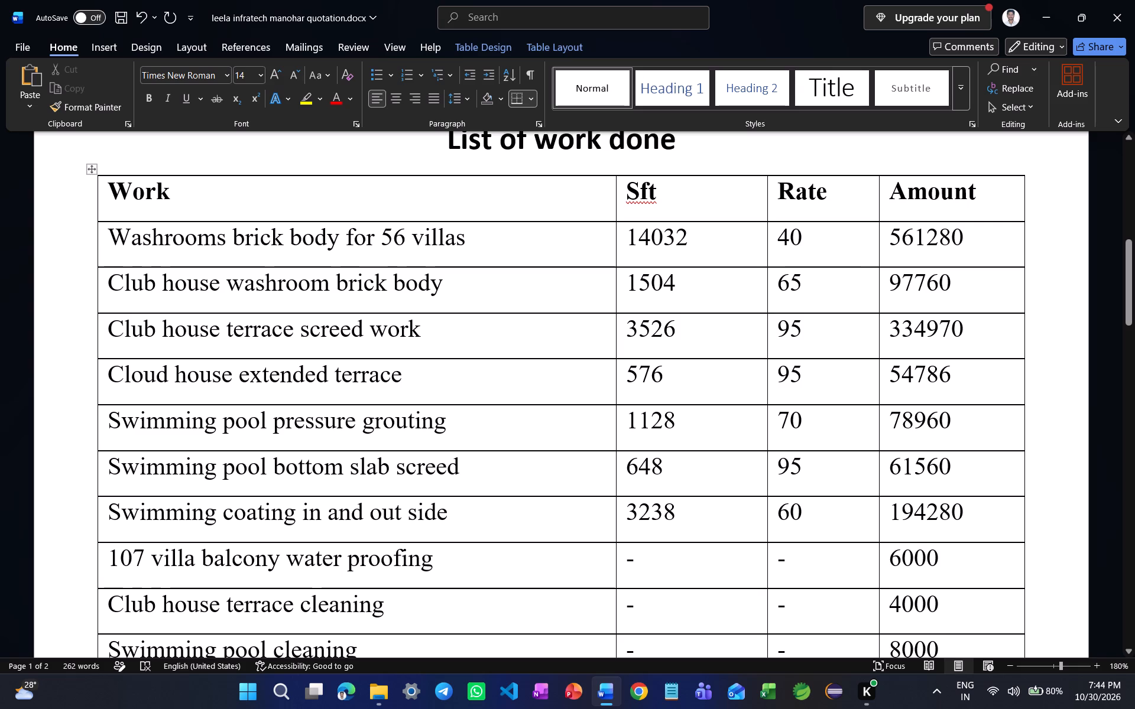
{"action": "scroll", "coordinate": [502, 458], "scroll_direction": "down", "scroll_amount": 1}
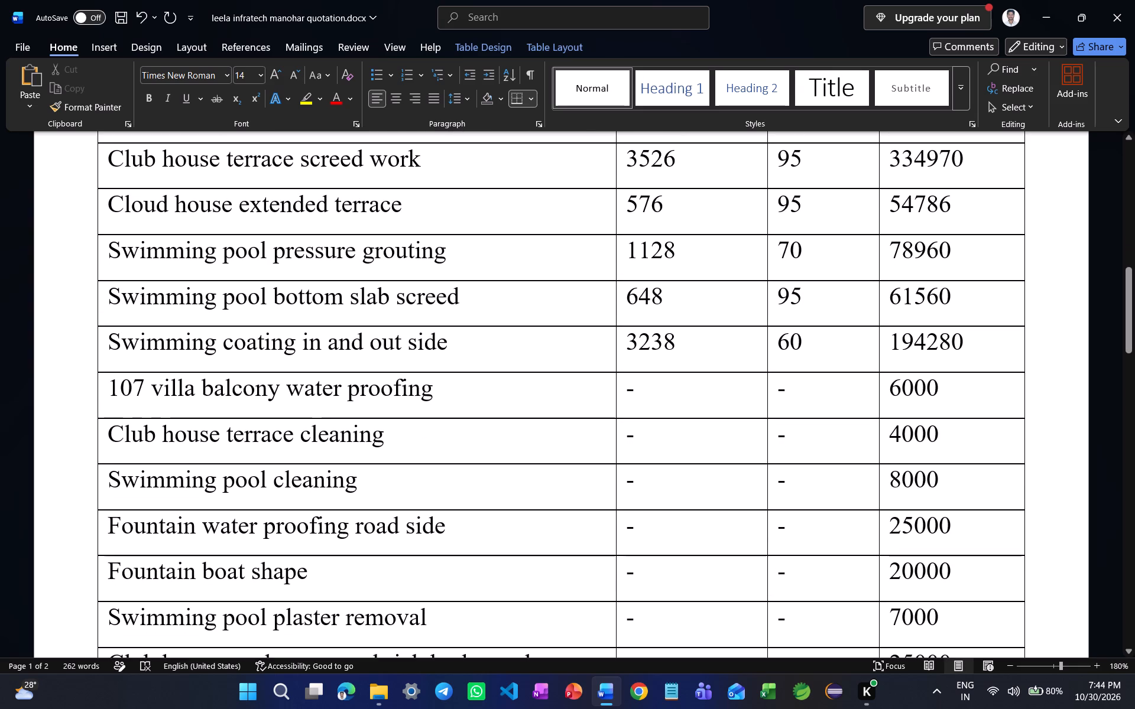
{"action": "scroll", "coordinate": [364, 427], "scroll_direction": "down", "scroll_amount": 1}
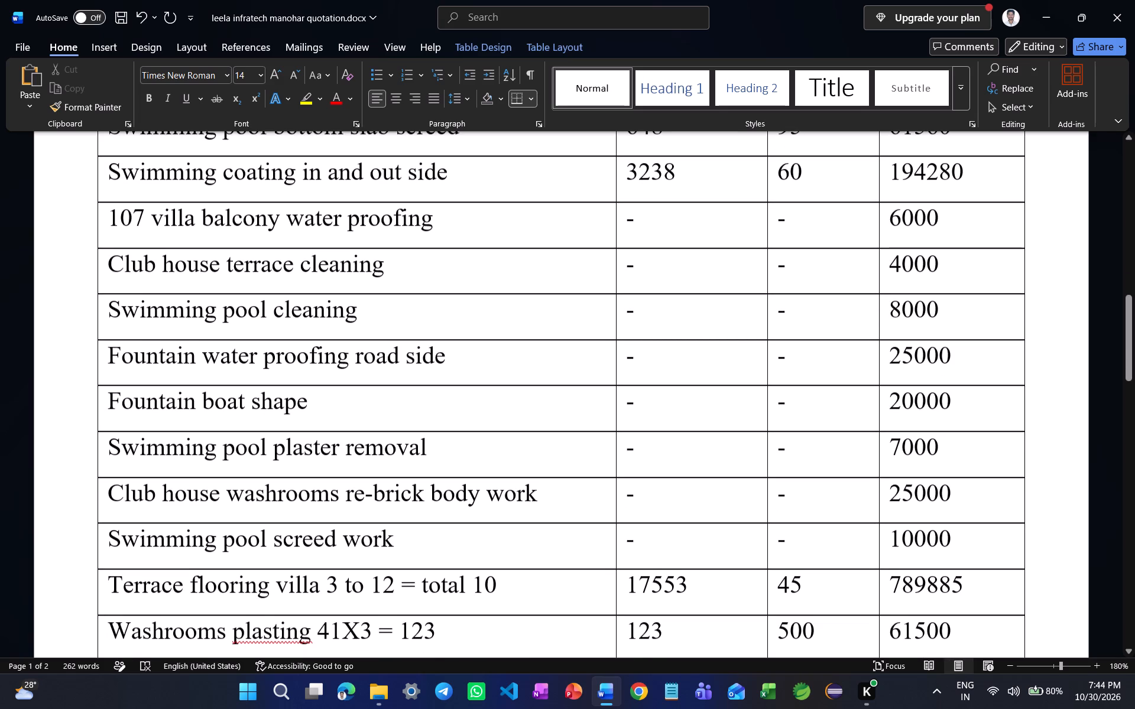
{"action": "scroll", "coordinate": [415, 449], "scroll_direction": "down", "scroll_amount": 1}
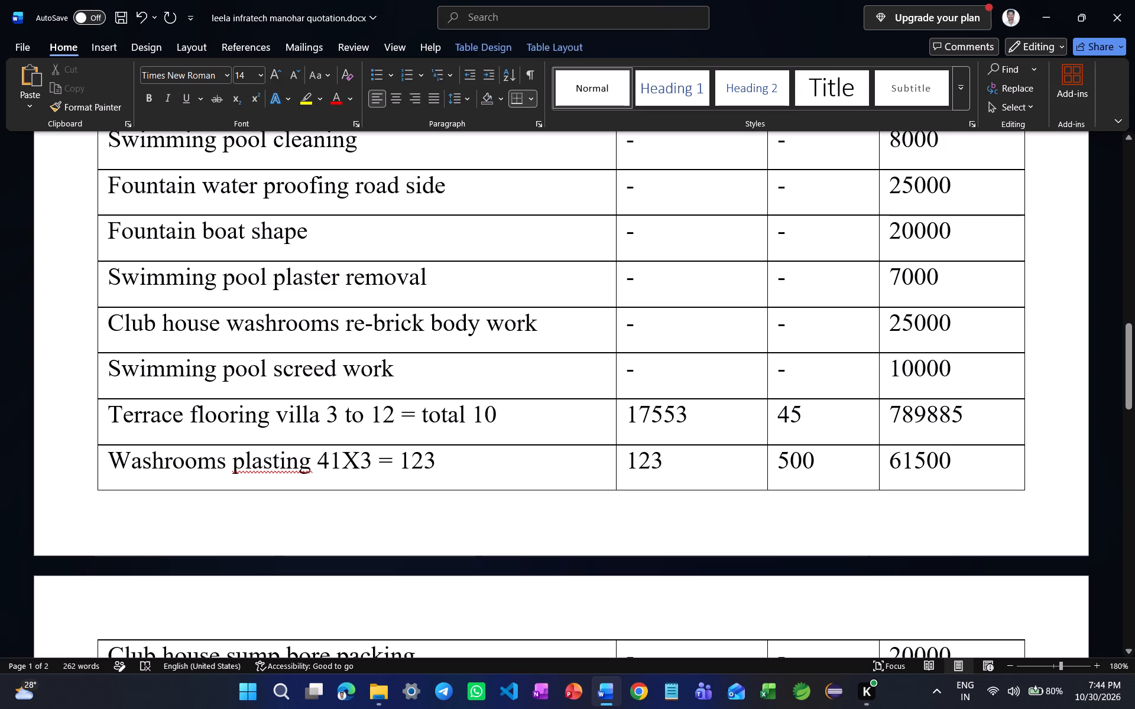
{"action": "scroll", "coordinate": [477, 373], "scroll_direction": "down", "scroll_amount": 2}
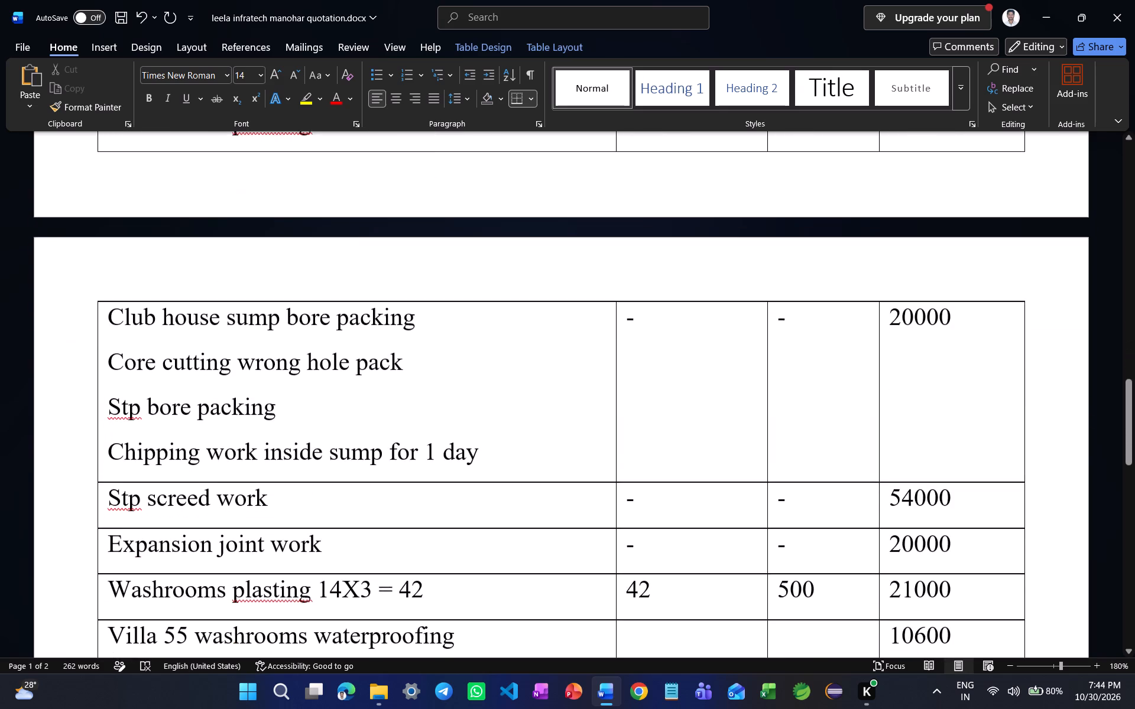
{"action": "scroll", "coordinate": [477, 373], "scroll_direction": "up", "scroll_amount": 1}
{"action": "left_click", "coordinate": [108, 246]}
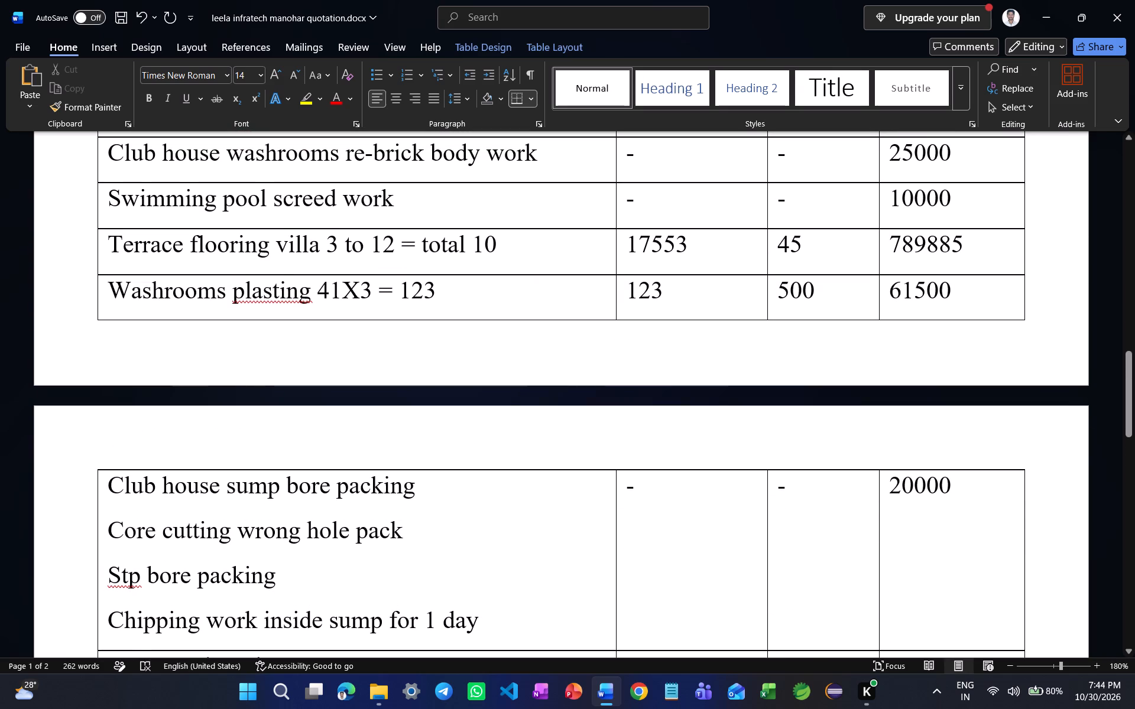
{"action": "scroll", "coordinate": [285, 317], "scroll_direction": "up", "scroll_amount": 1}
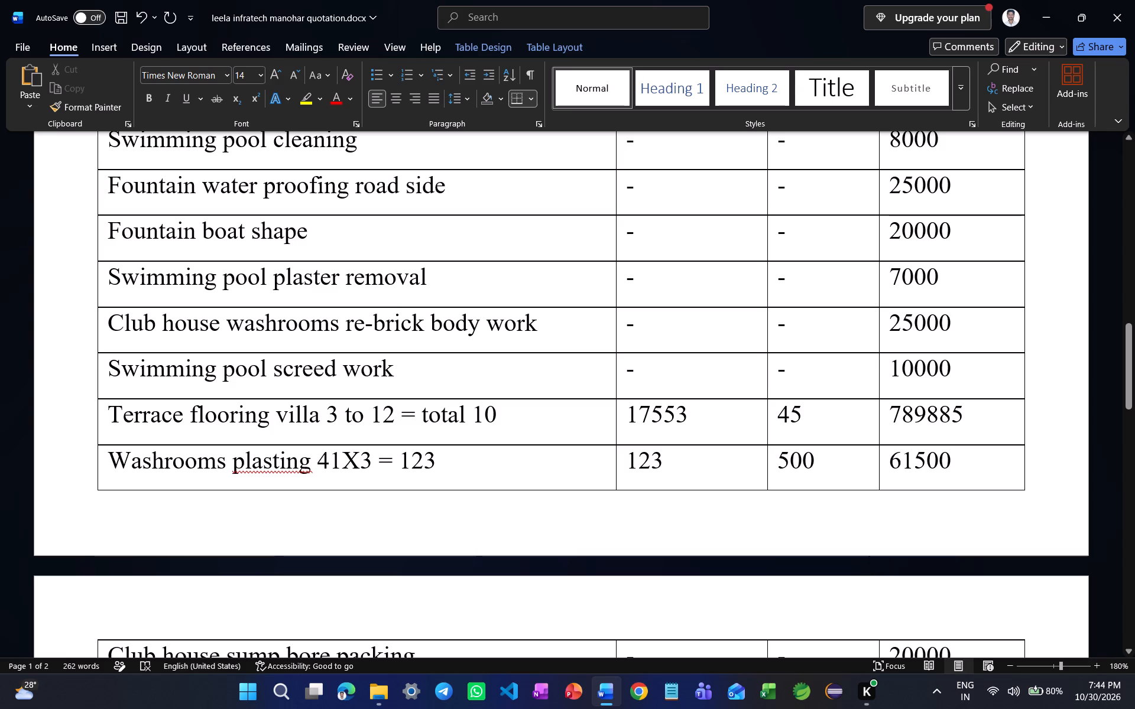
{"action": "scroll", "coordinate": [484, 339], "scroll_direction": "down", "scroll_amount": 2}
{"action": "scroll", "coordinate": [484, 339], "scroll_direction": "up", "scroll_amount": 2}
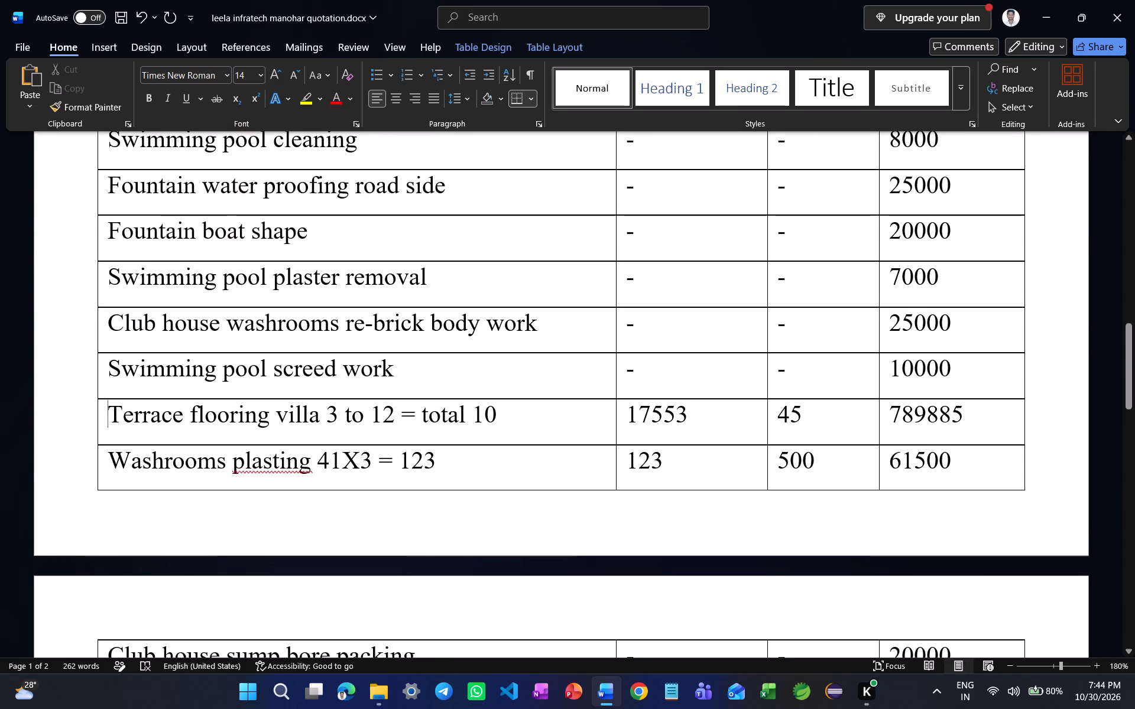
{"action": "scroll", "coordinate": [490, 393], "scroll_direction": "down", "scroll_amount": 1}
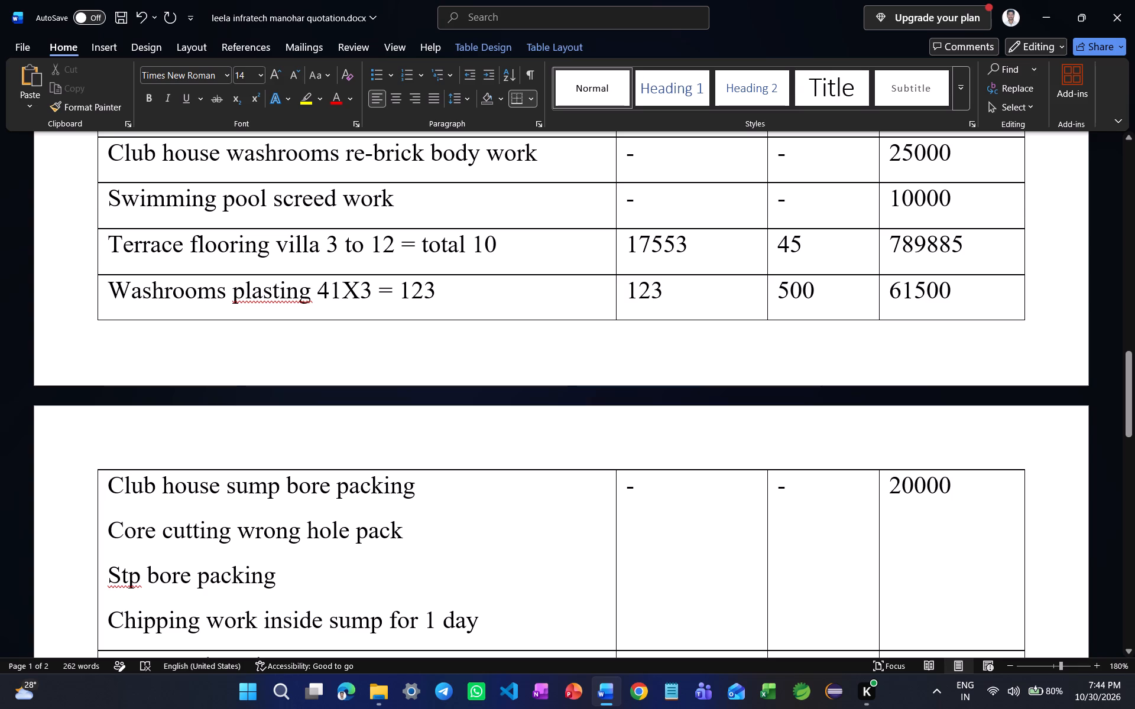
{"action": "scroll", "coordinate": [181, 346], "scroll_direction": "down", "scroll_amount": 1}
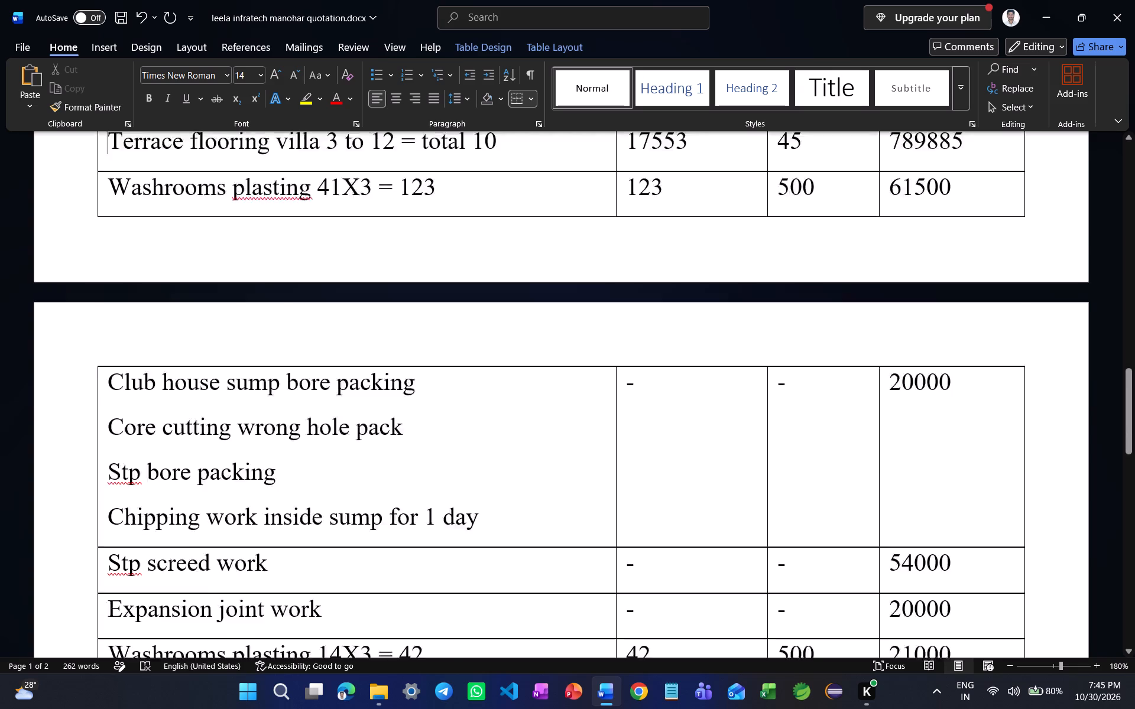
{"action": "scroll", "coordinate": [181, 346], "scroll_direction": "down", "scroll_amount": 1}
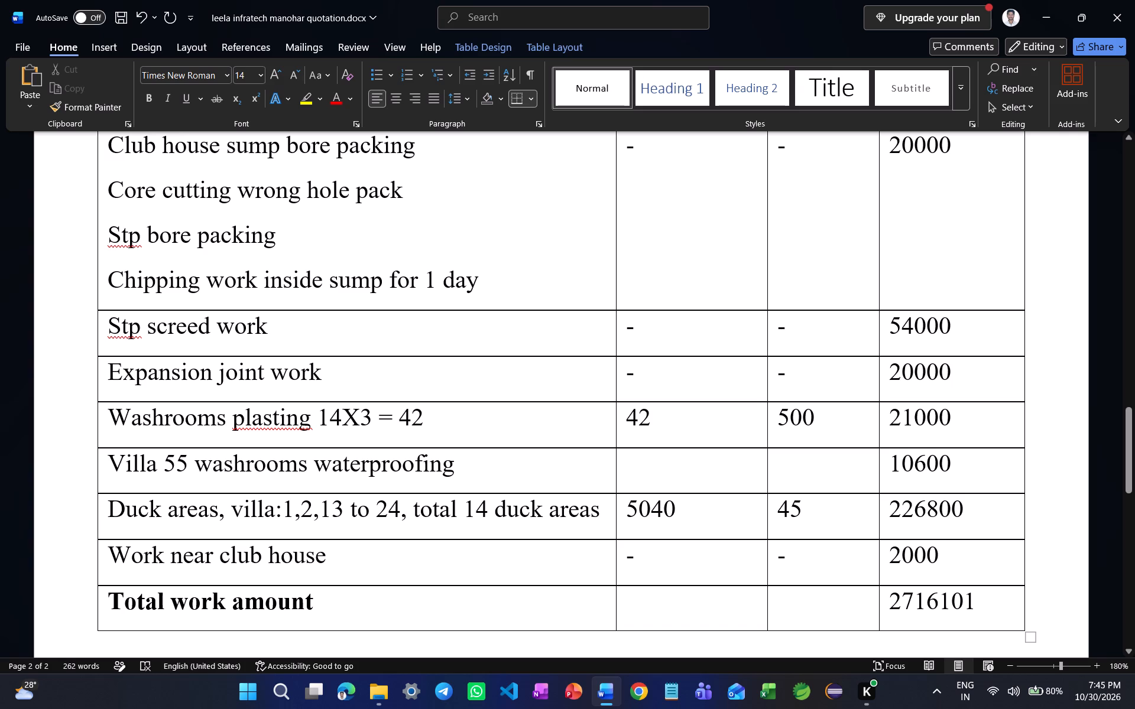
{"action": "scroll", "coordinate": [498, 311], "scroll_direction": "up", "scroll_amount": 2}
{"action": "scroll", "coordinate": [354, 299], "scroll_direction": "down", "scroll_amount": 1}
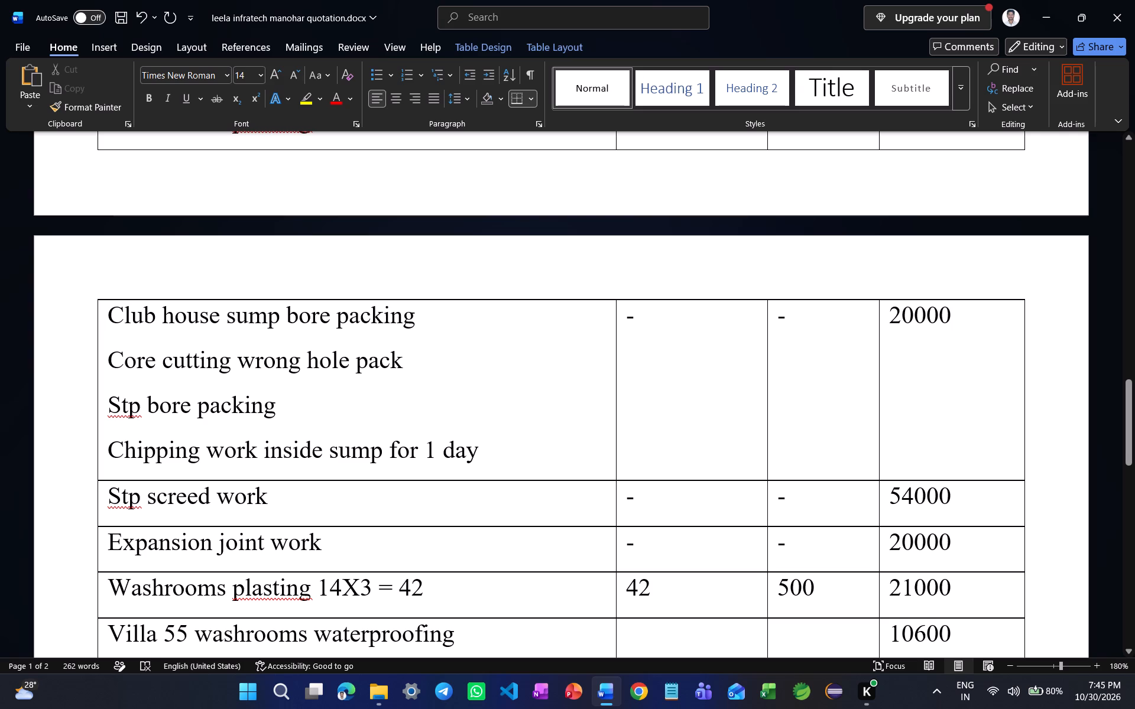
{"action": "scroll", "coordinate": [339, 397], "scroll_direction": "down", "scroll_amount": 1}
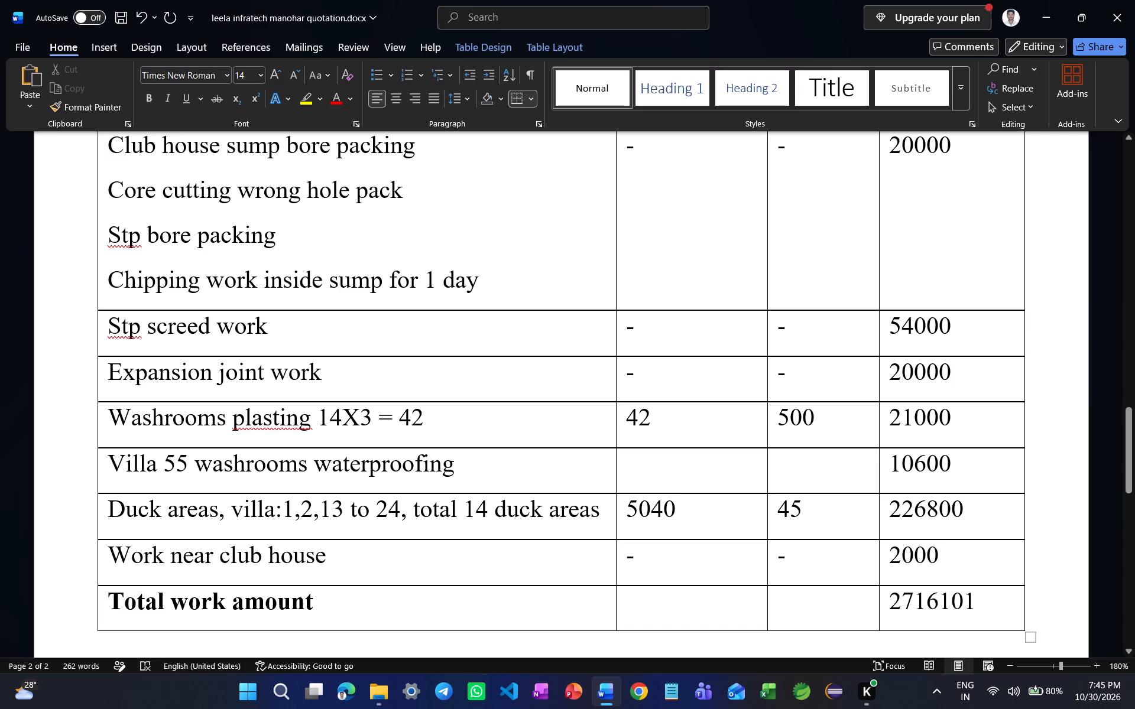
Change the description of the Washrooms plasting row at the end of the first page to "56X3 = 168".
{"action": "left_click", "coordinate": [127, 415]}
{"action": "left_click", "coordinate": [269, 425]}
{"action": "scroll", "coordinate": [330, 382], "scroll_direction": "up", "scroll_amount": 3}
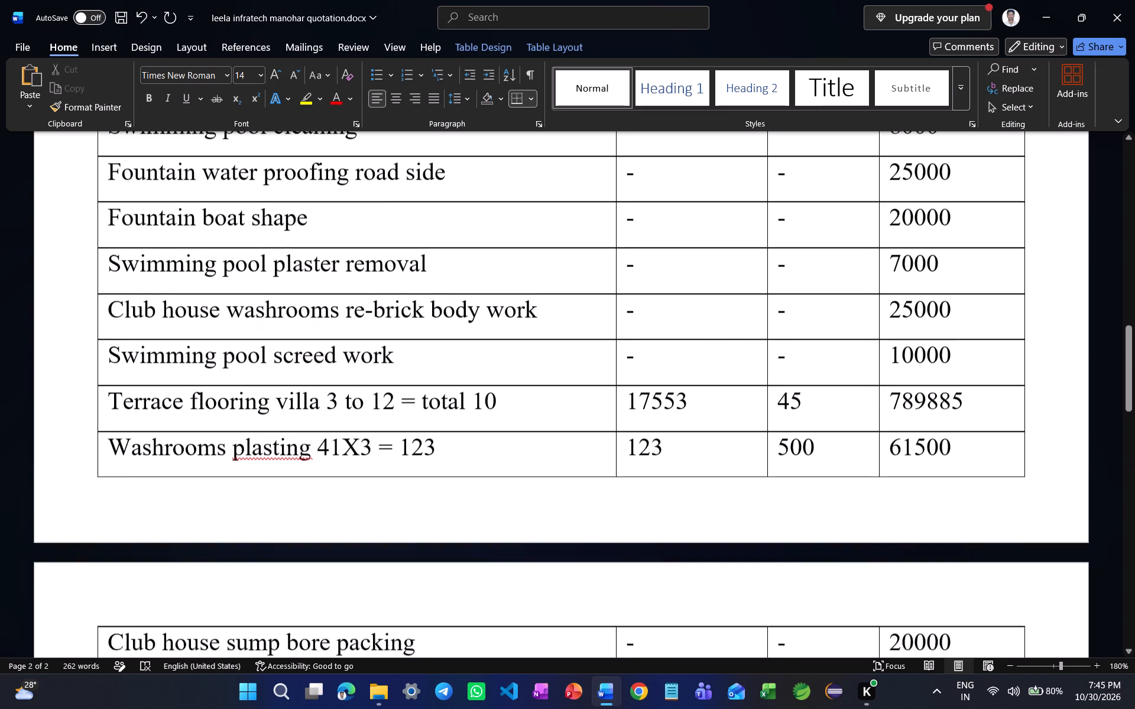
{"action": "left_click", "coordinate": [287, 465]}
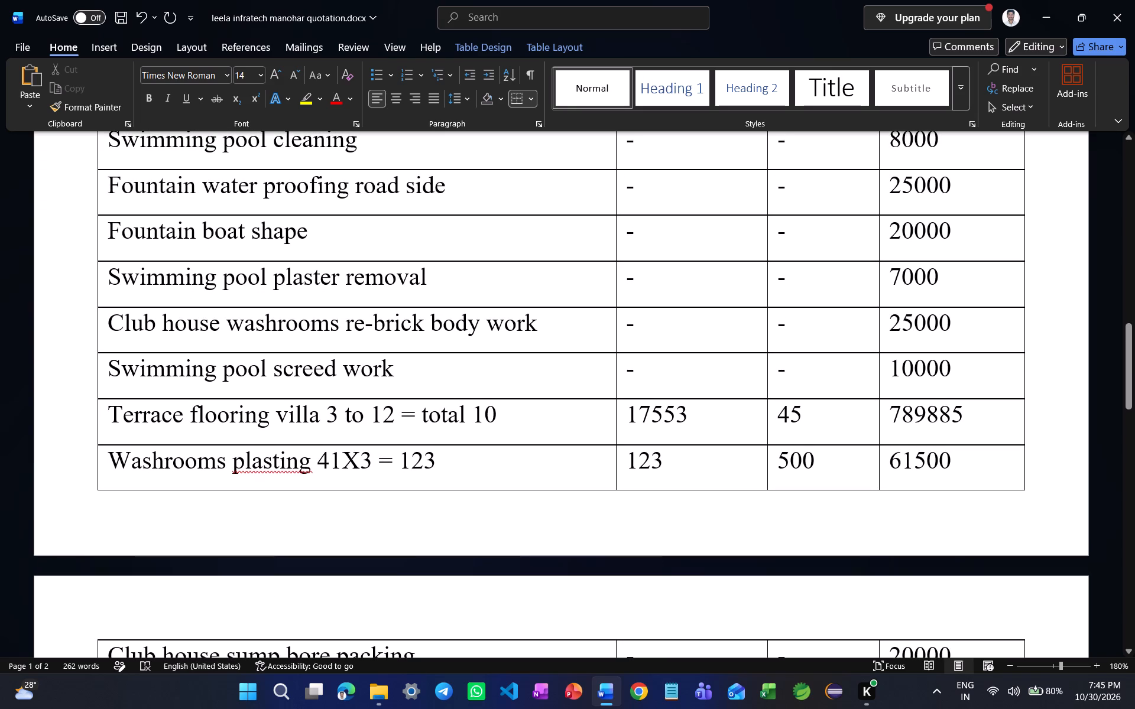
{"action": "left_click", "coordinate": [453, 462]}
{"action": "scroll", "coordinate": [430, 437], "scroll_direction": "down", "scroll_amount": 3}
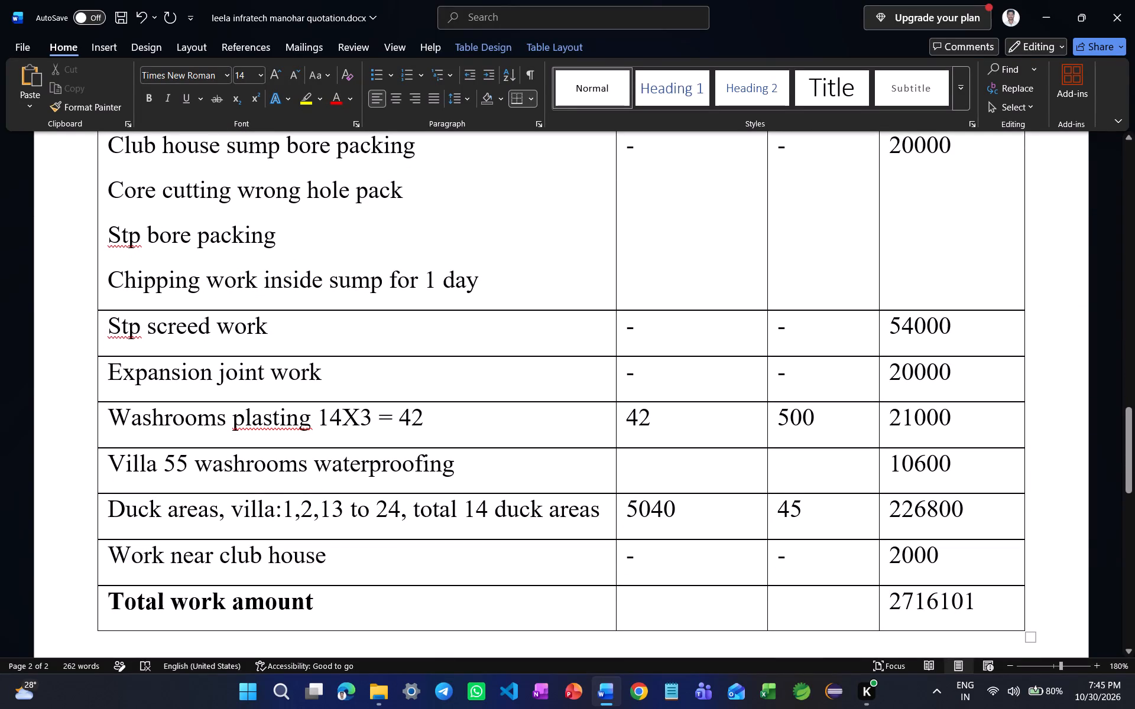
{"action": "scroll", "coordinate": [375, 415], "scroll_direction": "up", "scroll_amount": 1}
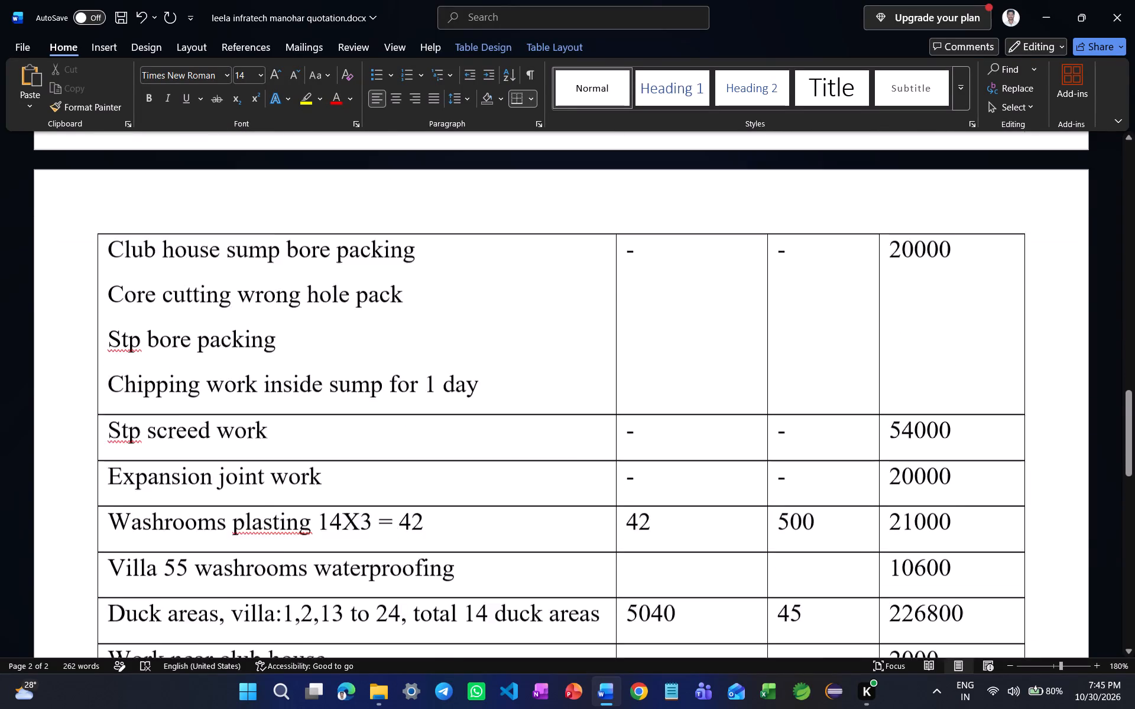
{"action": "scroll", "coordinate": [375, 415], "scroll_direction": "up", "scroll_amount": 2}
{"action": "left_click", "coordinate": [345, 457]}
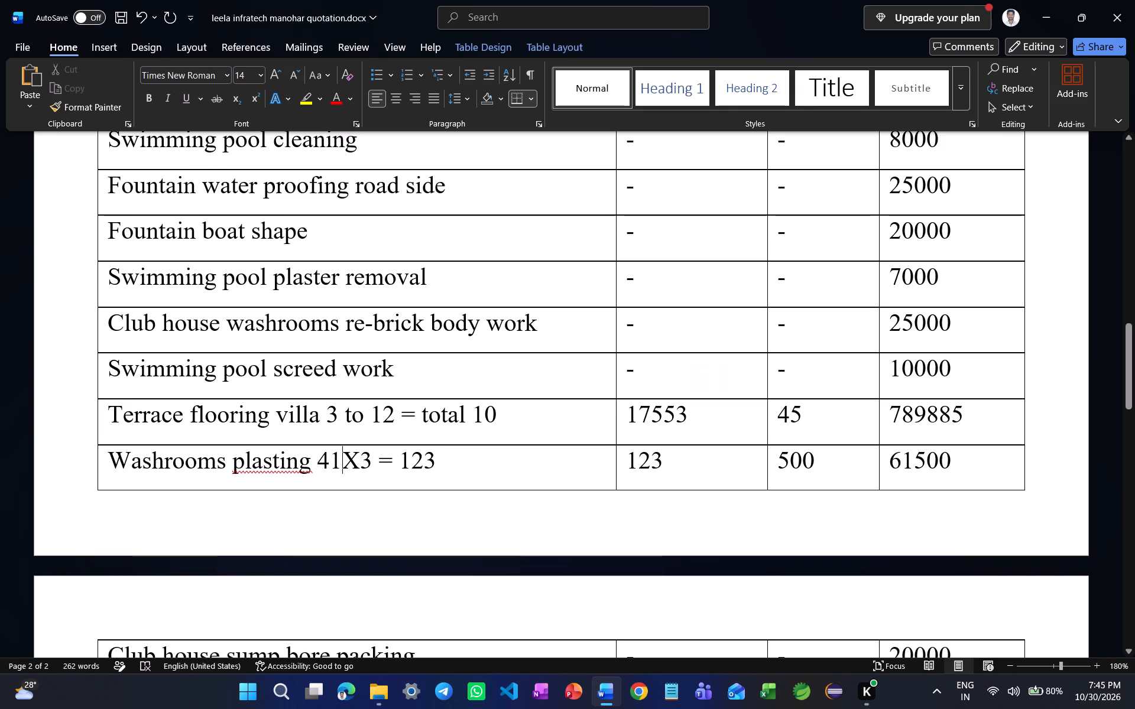
{"action": "key", "text": "BackSpace"}
{"action": "key", "text": "BackSpace"}
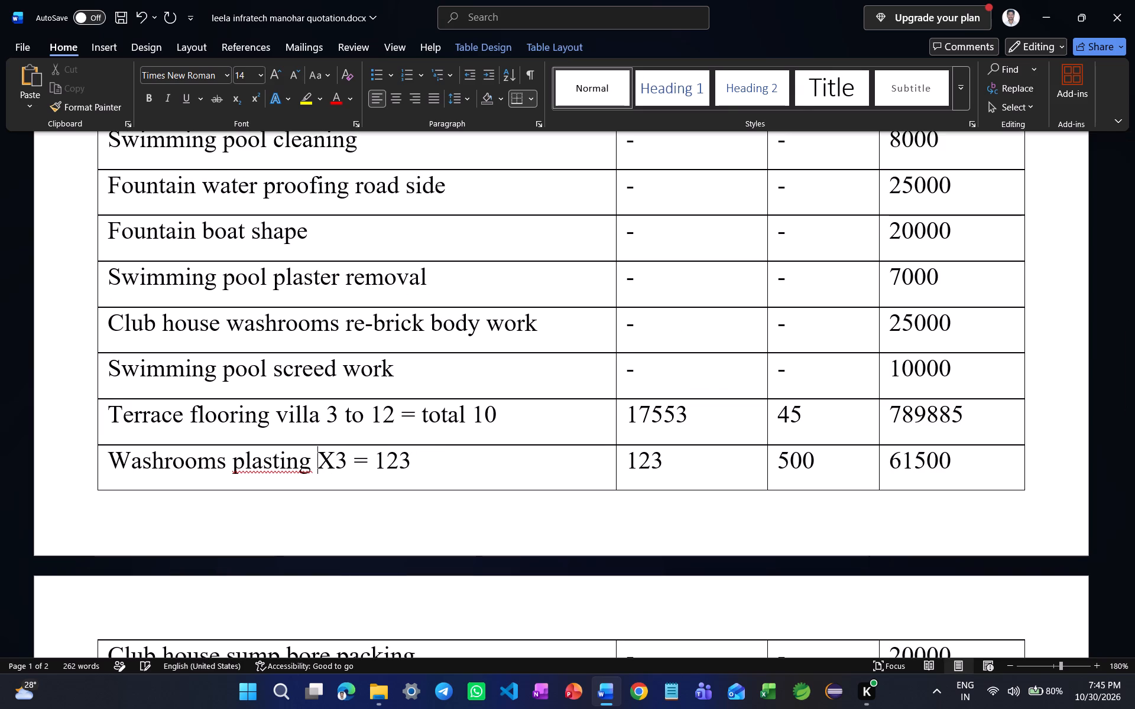
{"action": "type", "text": "56"}
{"action": "left_click", "coordinate": [456, 471]}
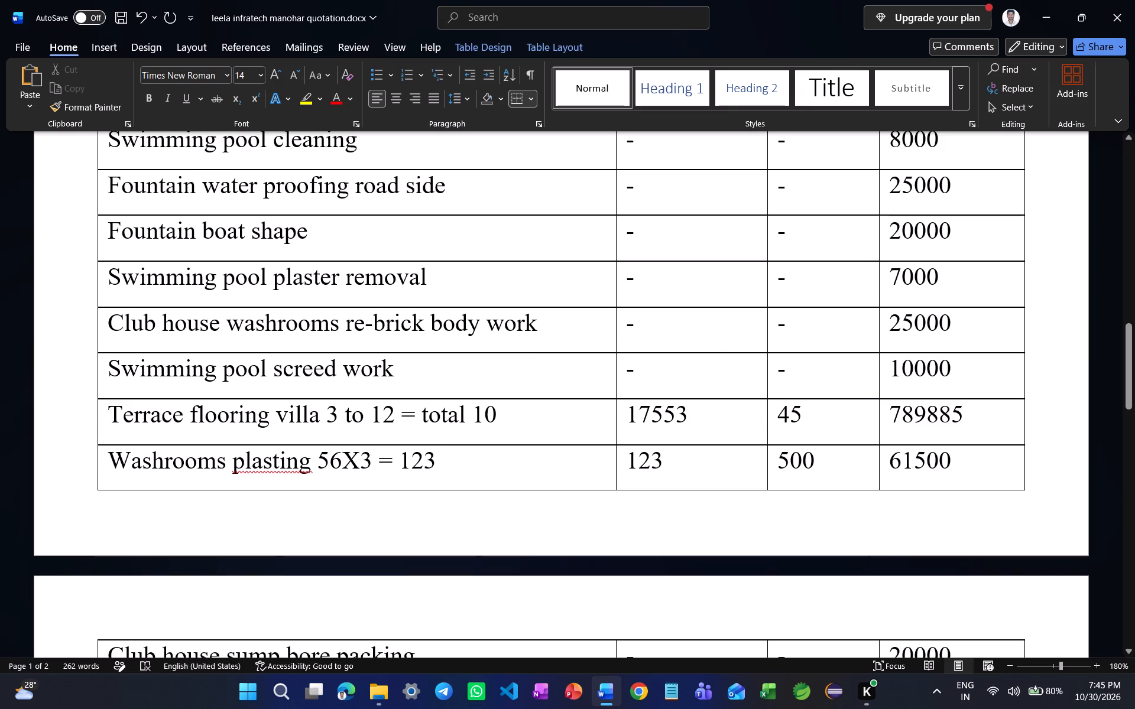
{"action": "key", "text": "BackSpace"}
{"action": "key", "text": "BackSpace"}
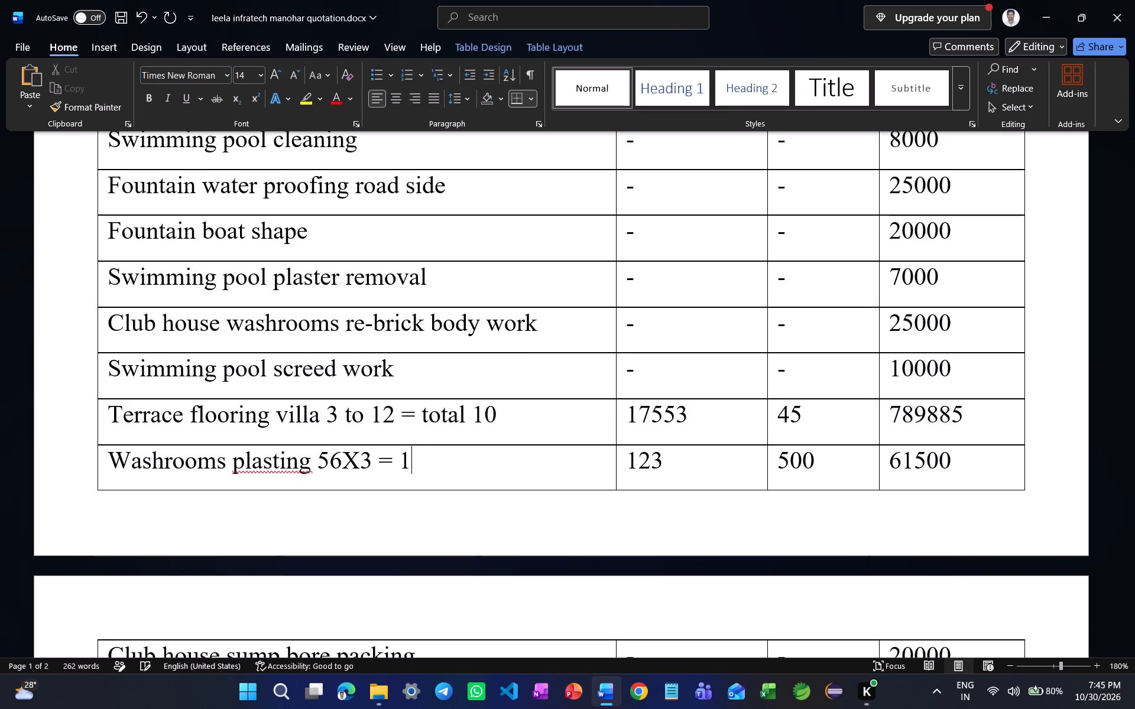
{"action": "key", "text": "BackSpace"}
{"action": "type", "text": "168"}
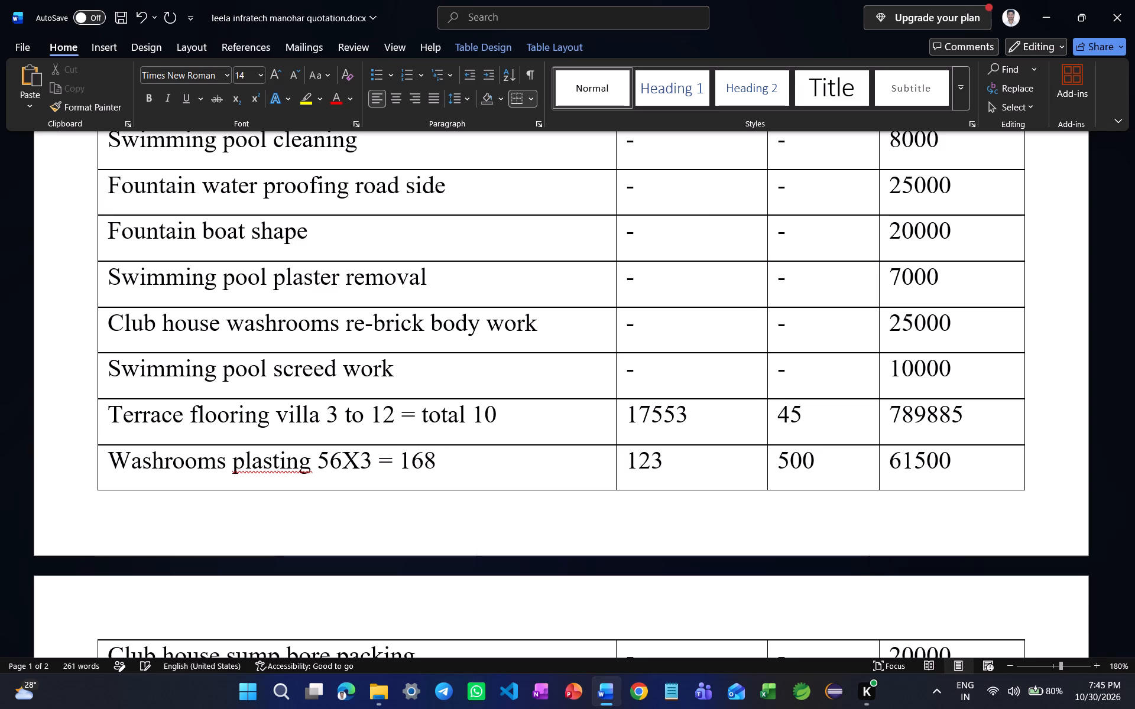
Set the Sft quantity of the "Washrooms plasting 56X3" row to 168.
{"action": "left_click", "coordinate": [683, 459]}
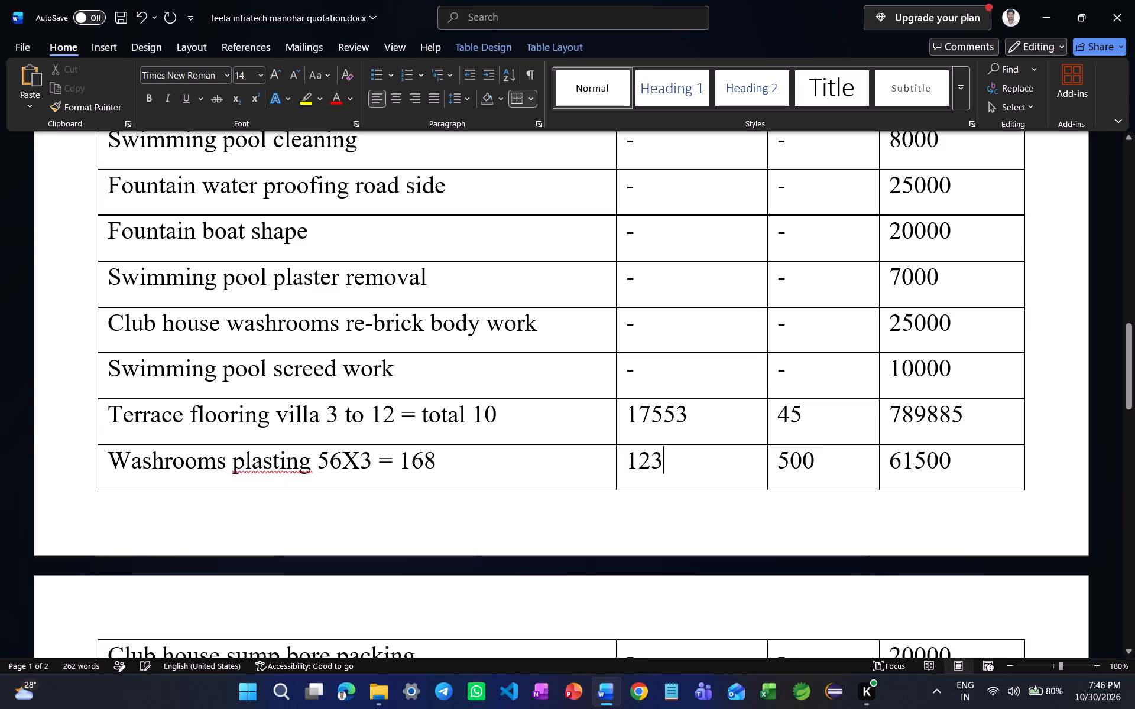
{"action": "key", "text": "BackSpace"}
{"action": "key", "text": "BackSpace"}
{"action": "key", "text": "BackSpace"}
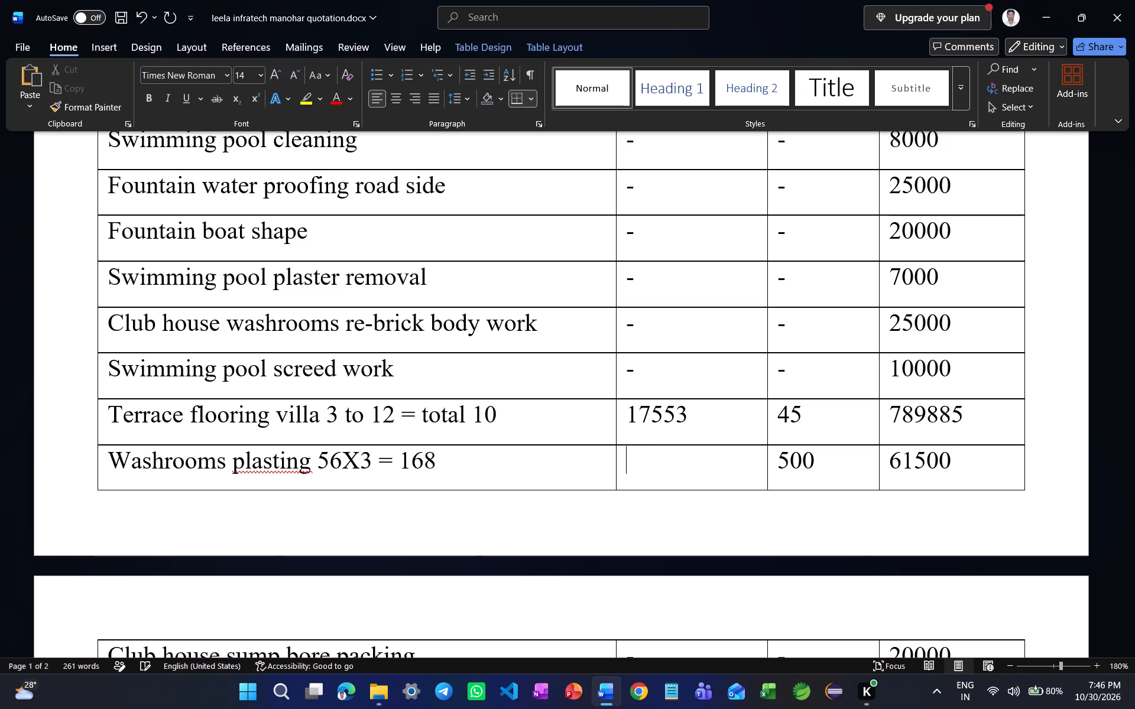
{"action": "type", "text": "168"}
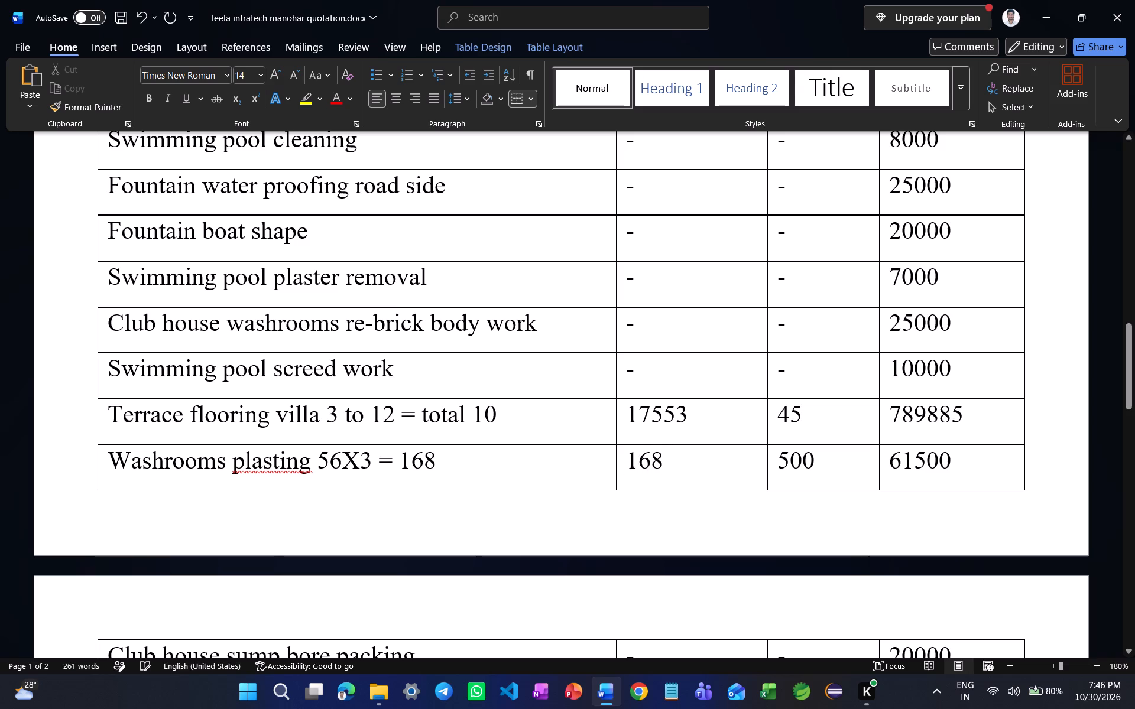
Set the amount of the "Washrooms plasting 56X3" row to 84000.
{"action": "left_click", "coordinate": [961, 457]}
{"action": "key", "text": "BackSpace"}
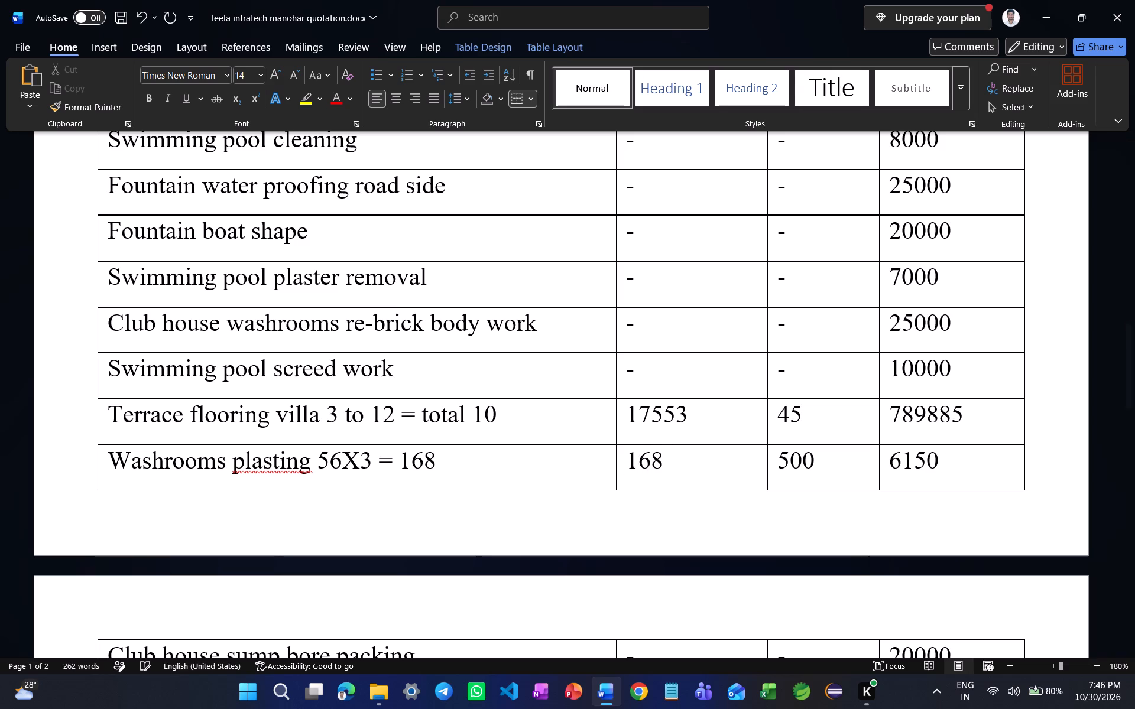
{"action": "key", "text": "BackSpace"}
{"action": "key", "text": "BackSpace"}
{"action": "key", "text": "BackSpace"}
{"action": "key", "text": "BackSpace"}
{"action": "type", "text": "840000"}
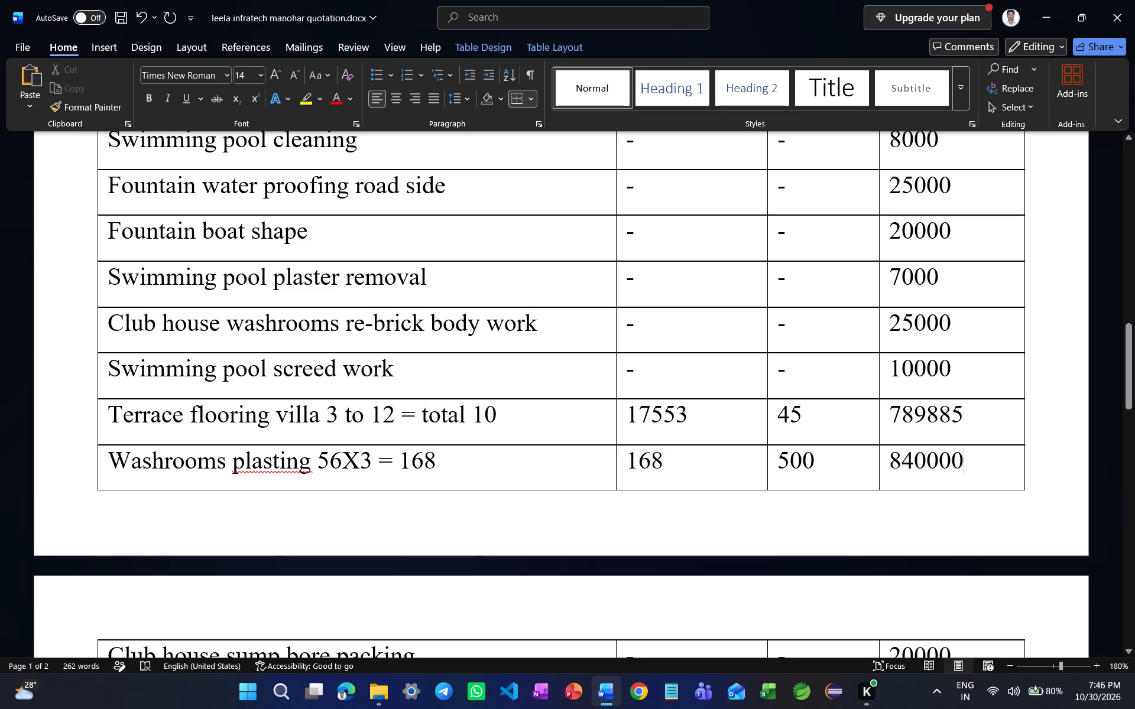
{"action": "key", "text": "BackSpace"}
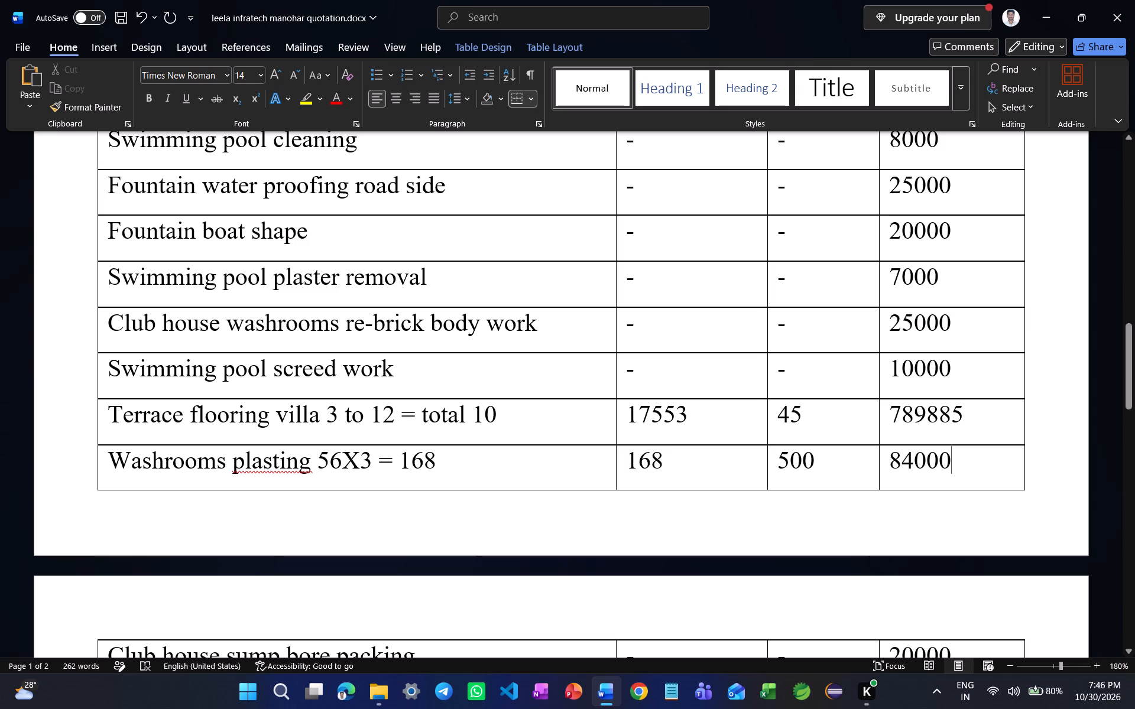
Delete the "Washrooms plasting 14X3 = 42" row from the work table on the second page.
{"action": "scroll", "coordinate": [661, 366], "scroll_direction": "down", "scroll_amount": 1}
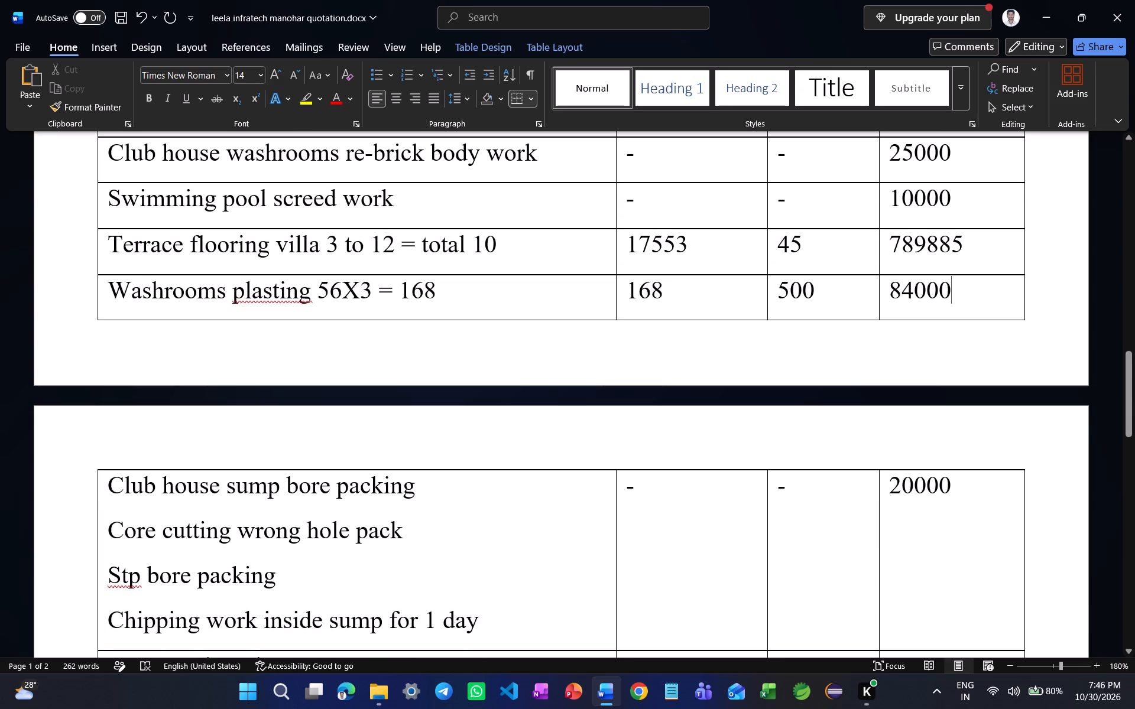
{"action": "scroll", "coordinate": [323, 291], "scroll_direction": "down", "scroll_amount": 1}
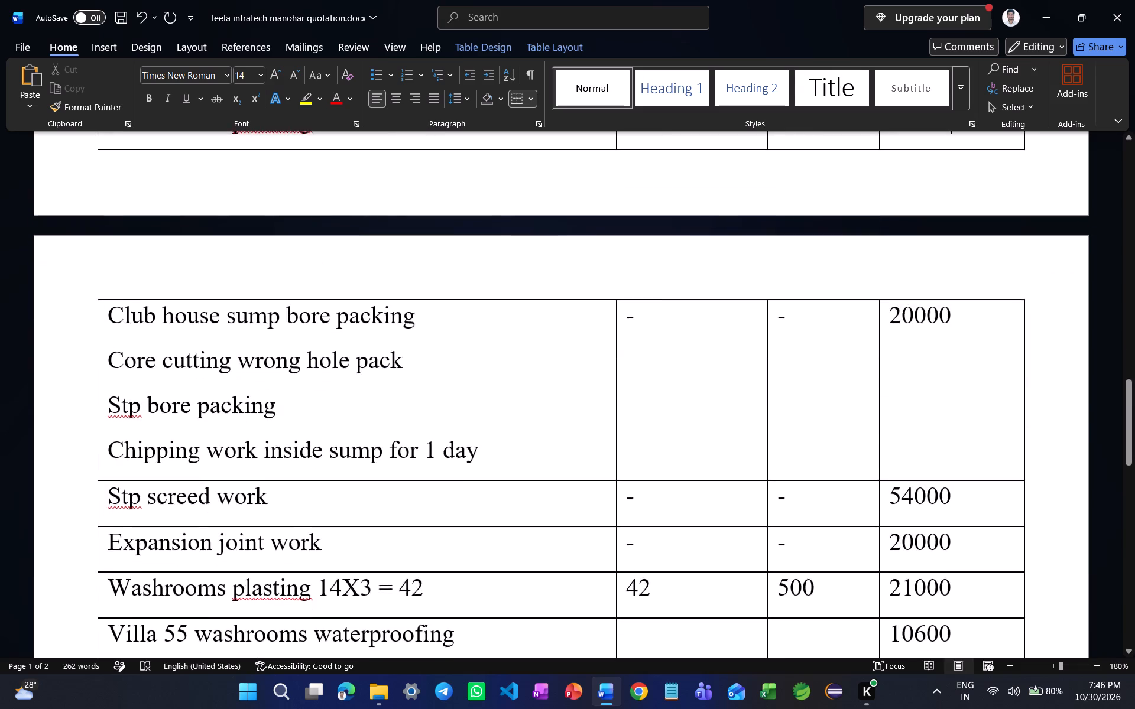
{"action": "scroll", "coordinate": [323, 291], "scroll_direction": "down", "scroll_amount": 1}
{"action": "left_click", "coordinate": [104, 418]}
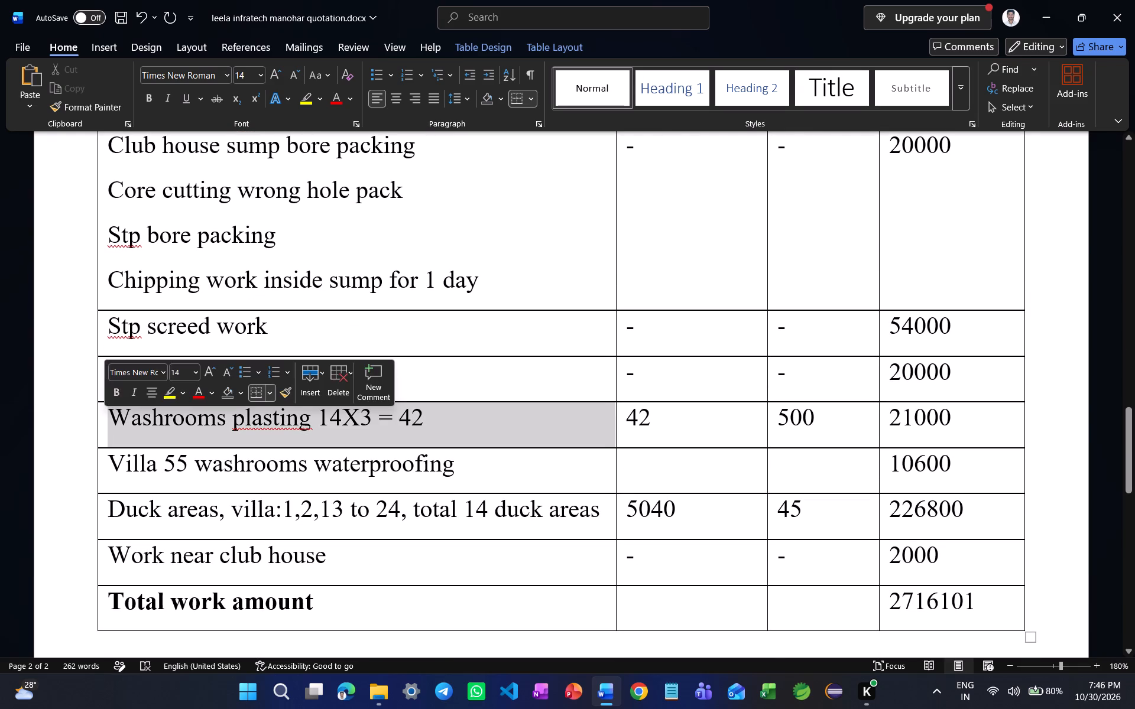
{"action": "left_click", "coordinate": [108, 416]}
{"action": "left_click_drag", "start_coordinate": [109, 416], "coordinate": [878, 418]}
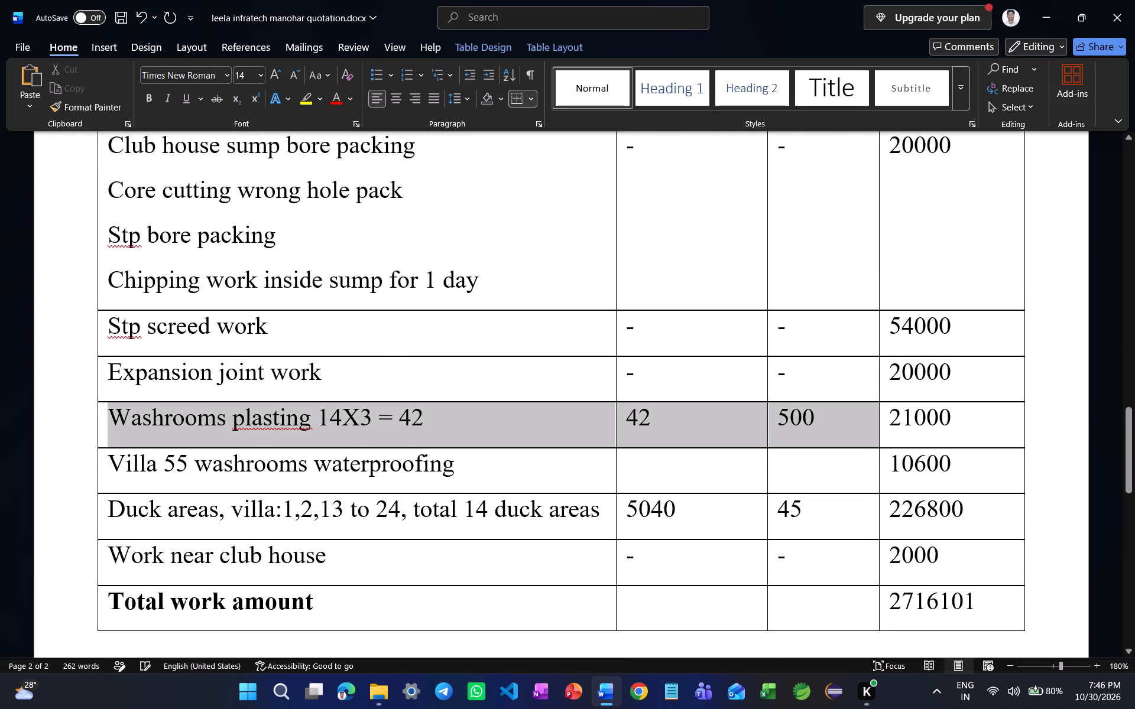
{"action": "left_click_drag", "start_coordinate": [878, 418], "coordinate": [928, 418]}
{"action": "key", "text": "BackSpace"}
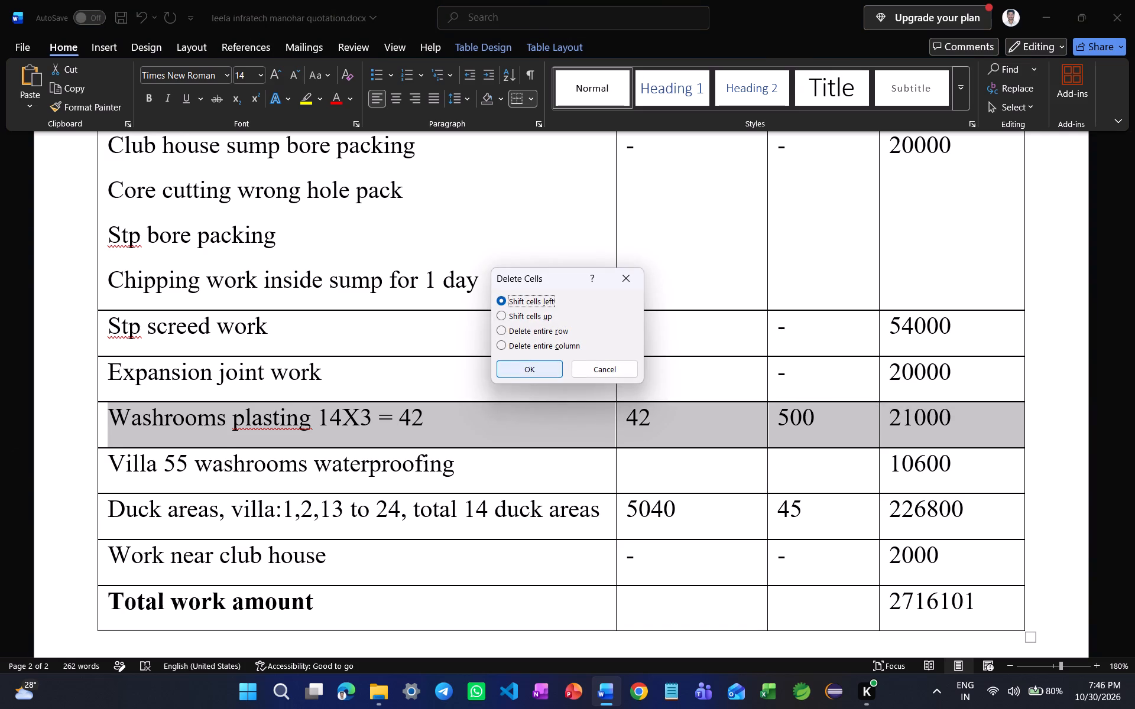
{"action": "left_click", "coordinate": [522, 367]}
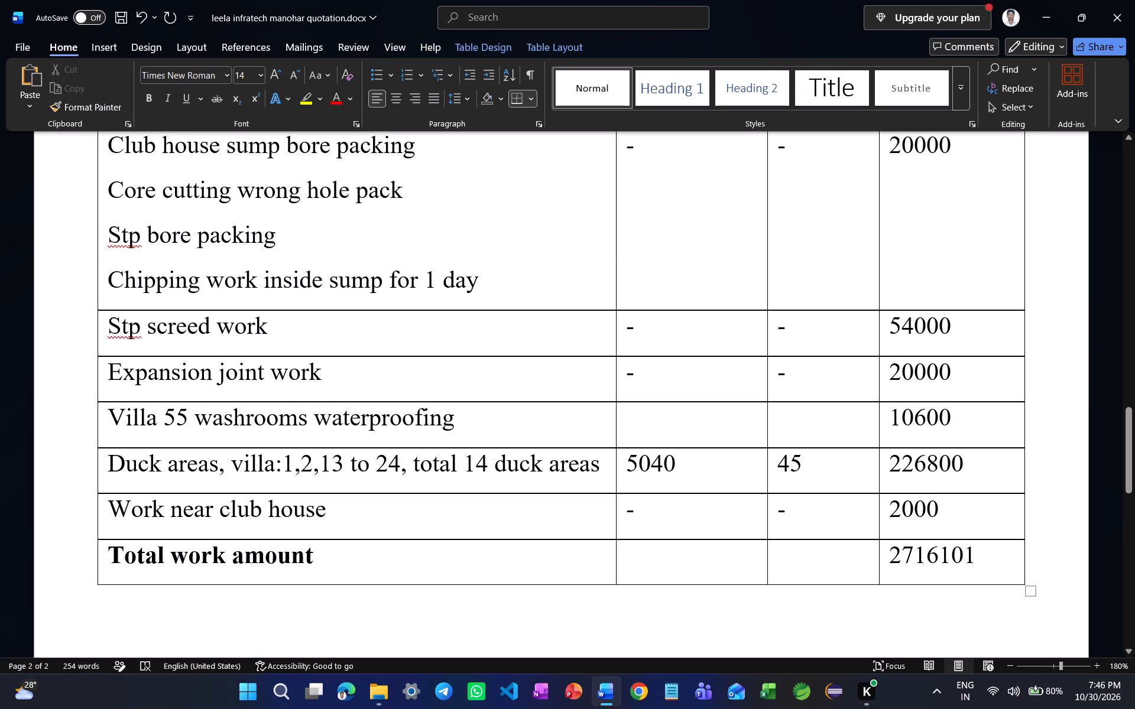
Review the work table from the 56-villa brick body row through the revised Washrooms plasting row to Total work amount.
{"action": "scroll", "coordinate": [491, 447], "scroll_direction": "up", "scroll_amount": 3}
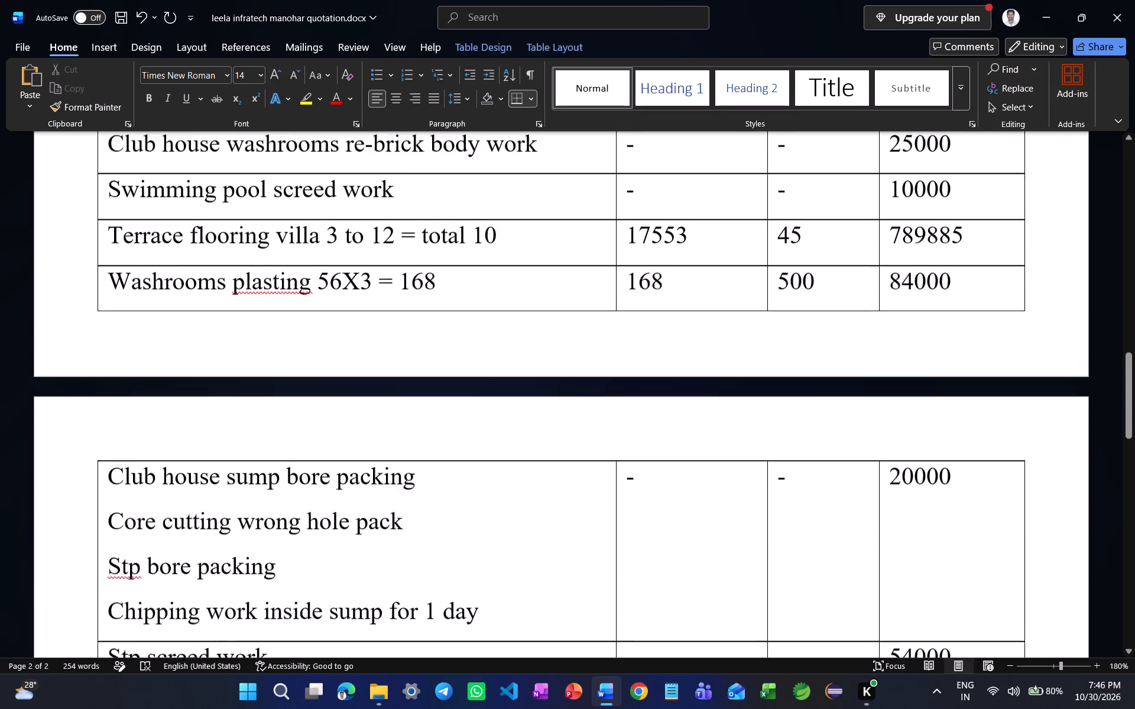
{"action": "scroll", "coordinate": [491, 447], "scroll_direction": "up", "scroll_amount": 4}
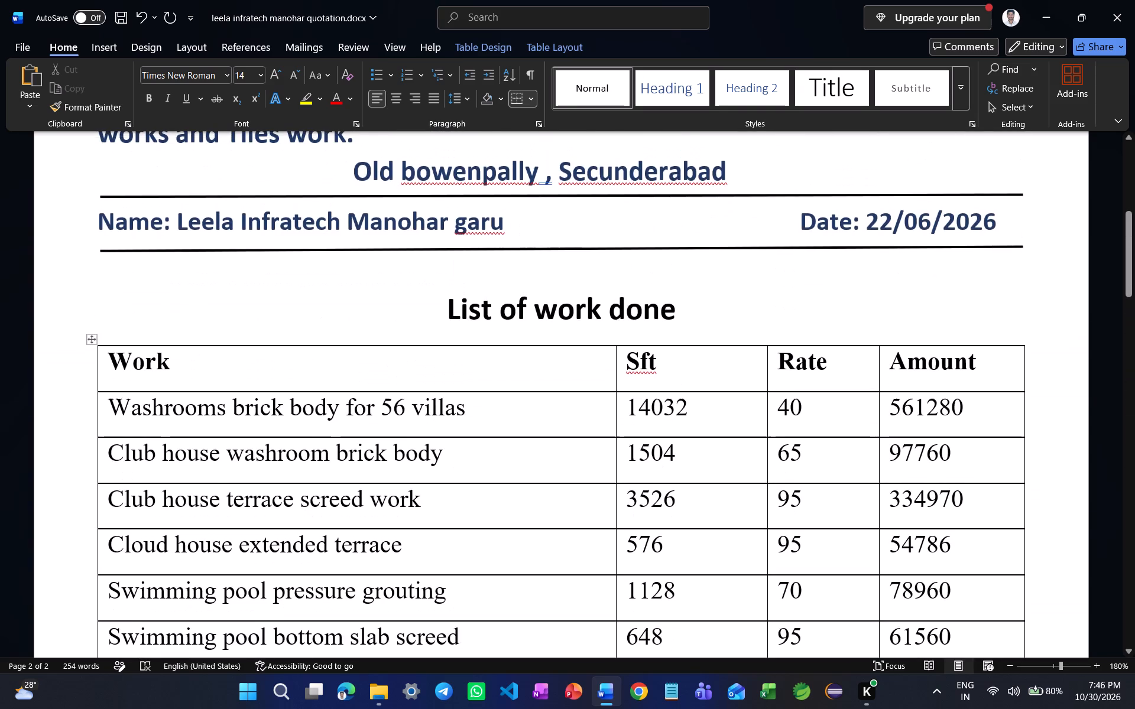
{"action": "scroll", "coordinate": [491, 447], "scroll_direction": "down", "scroll_amount": 1}
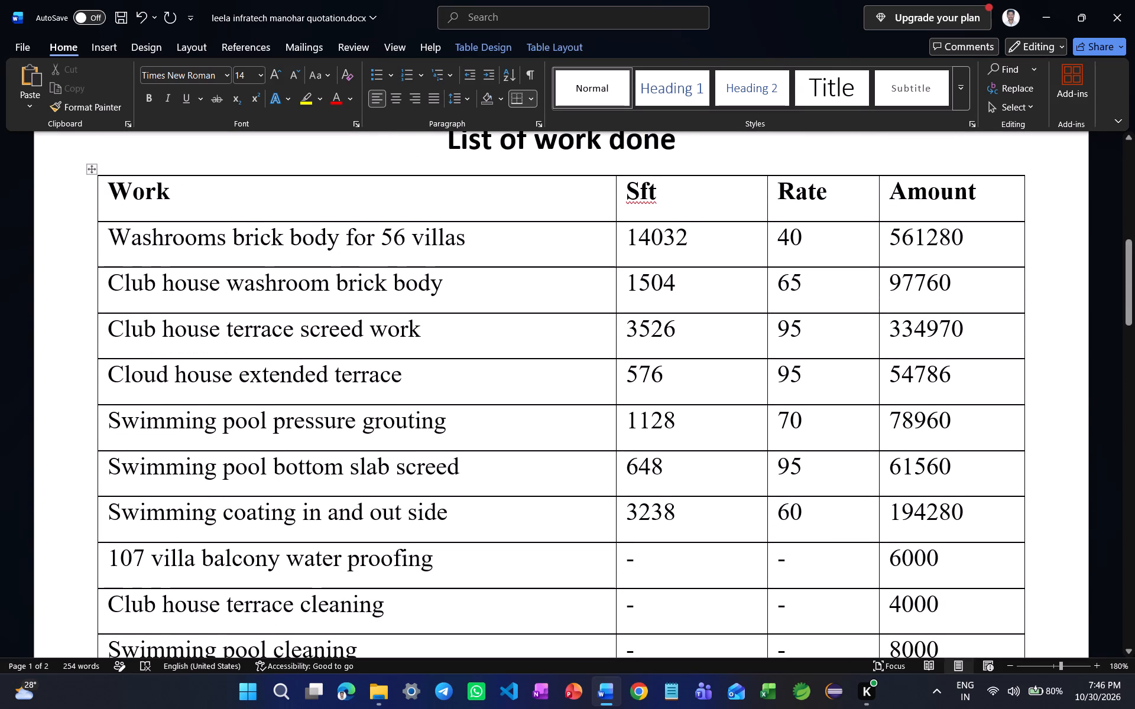
{"action": "left_click", "coordinate": [707, 243]}
{"action": "left_click", "coordinate": [984, 236]}
{"action": "scroll", "coordinate": [559, 395], "scroll_direction": "down", "scroll_amount": 2}
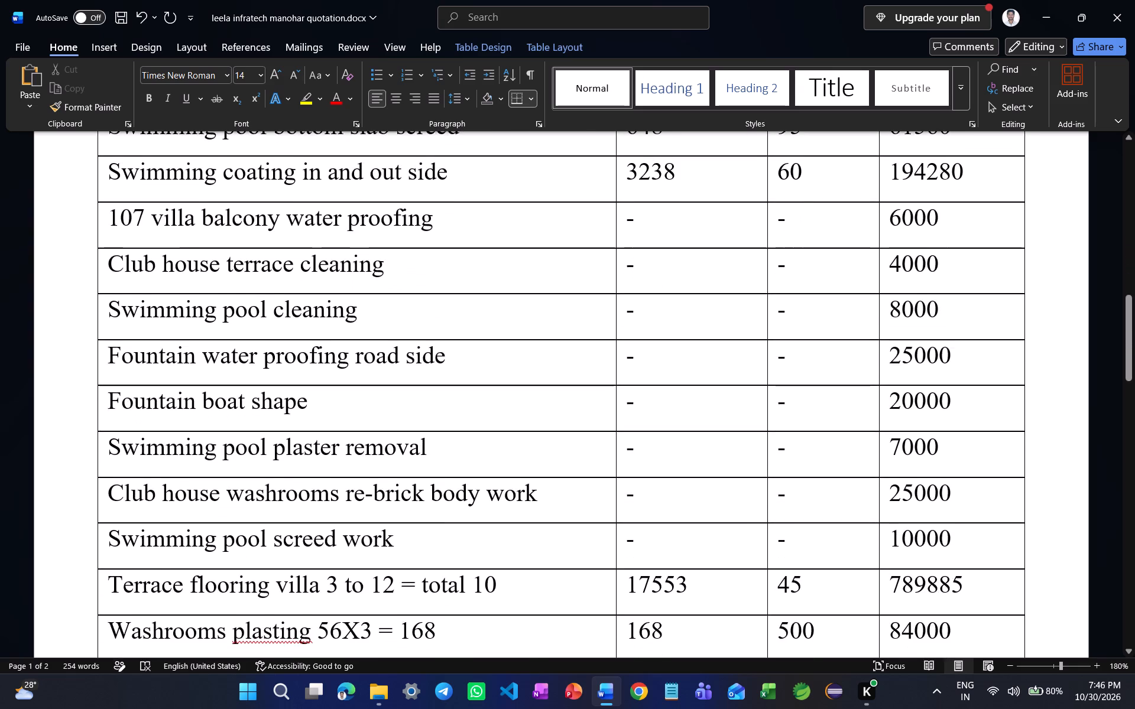
{"action": "scroll", "coordinate": [559, 395], "scroll_direction": "up", "scroll_amount": 2}
{"action": "left_click", "coordinate": [472, 239]}
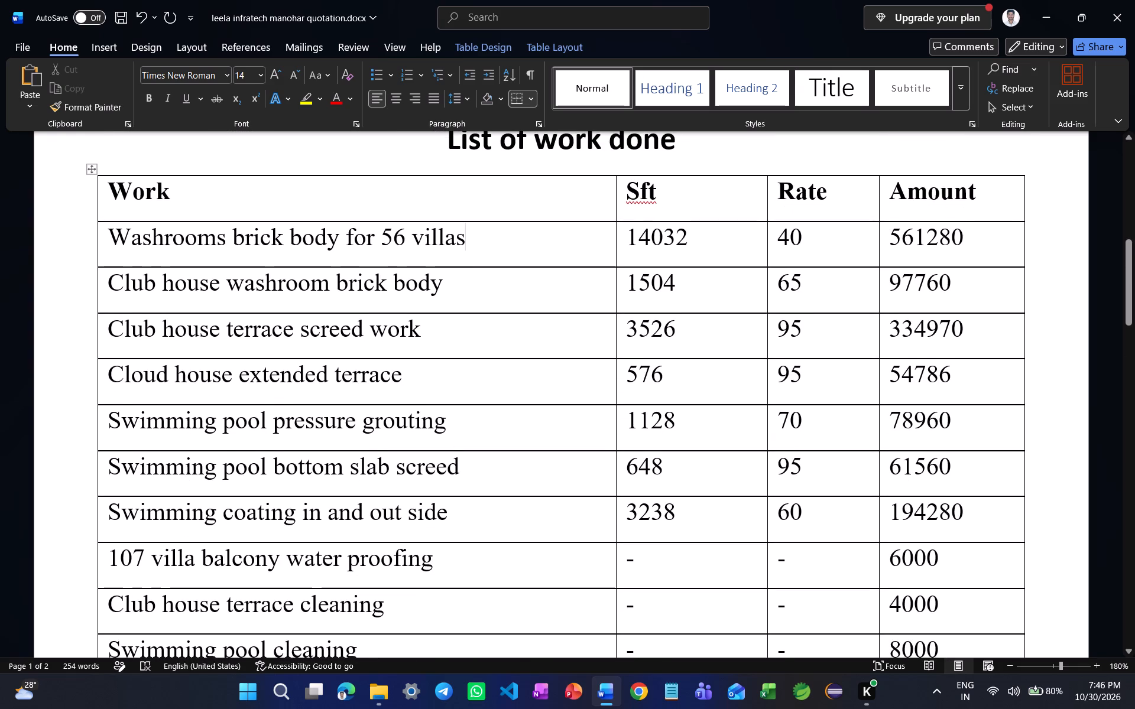
{"action": "scroll", "coordinate": [482, 291], "scroll_direction": "down", "scroll_amount": 3}
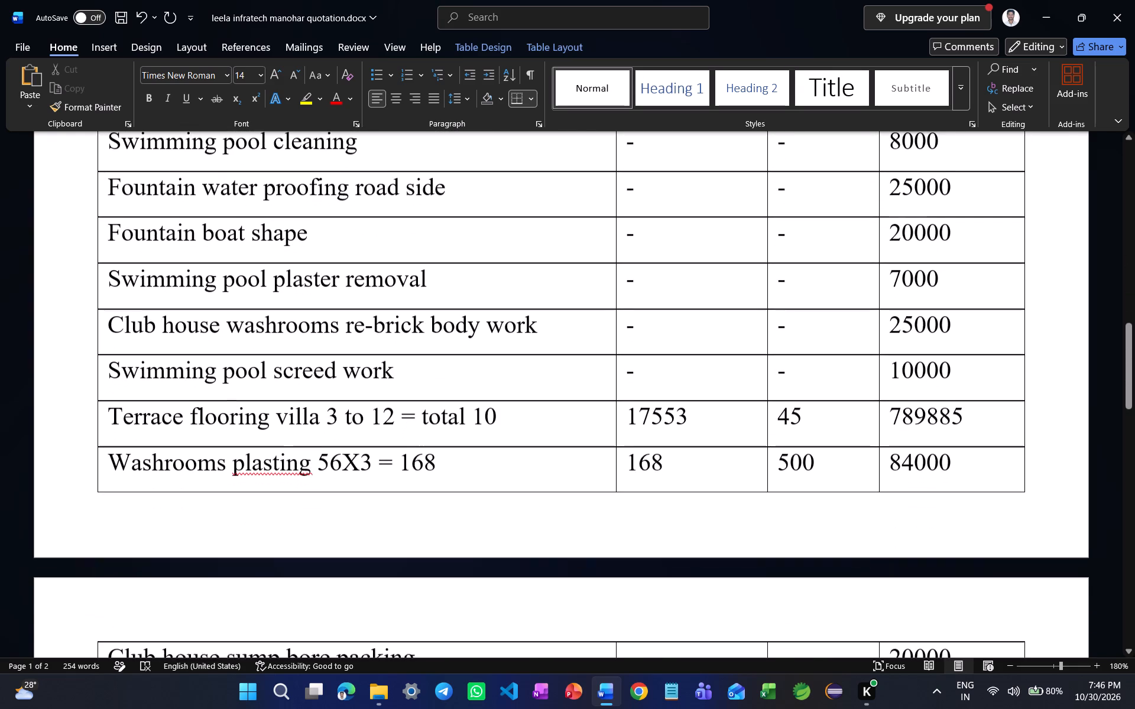
{"action": "left_click", "coordinate": [474, 462]}
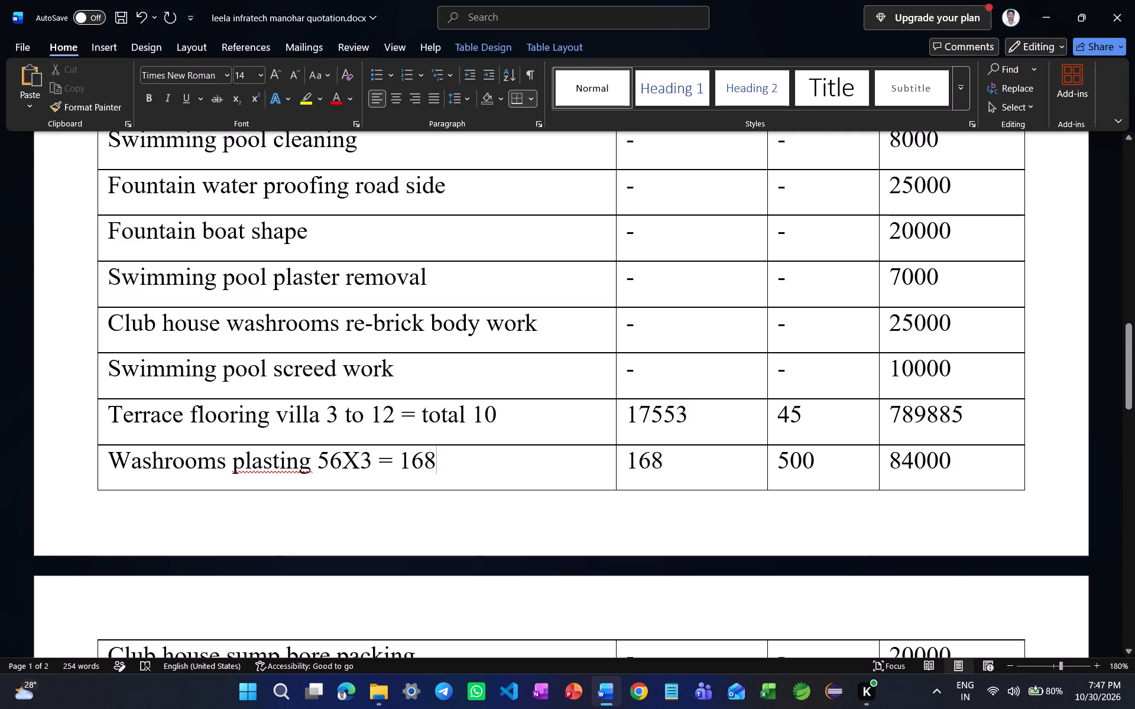
{"action": "scroll", "coordinate": [335, 411], "scroll_direction": "up", "scroll_amount": 1}
{"action": "scroll", "coordinate": [413, 383], "scroll_direction": "down", "scroll_amount": 1}
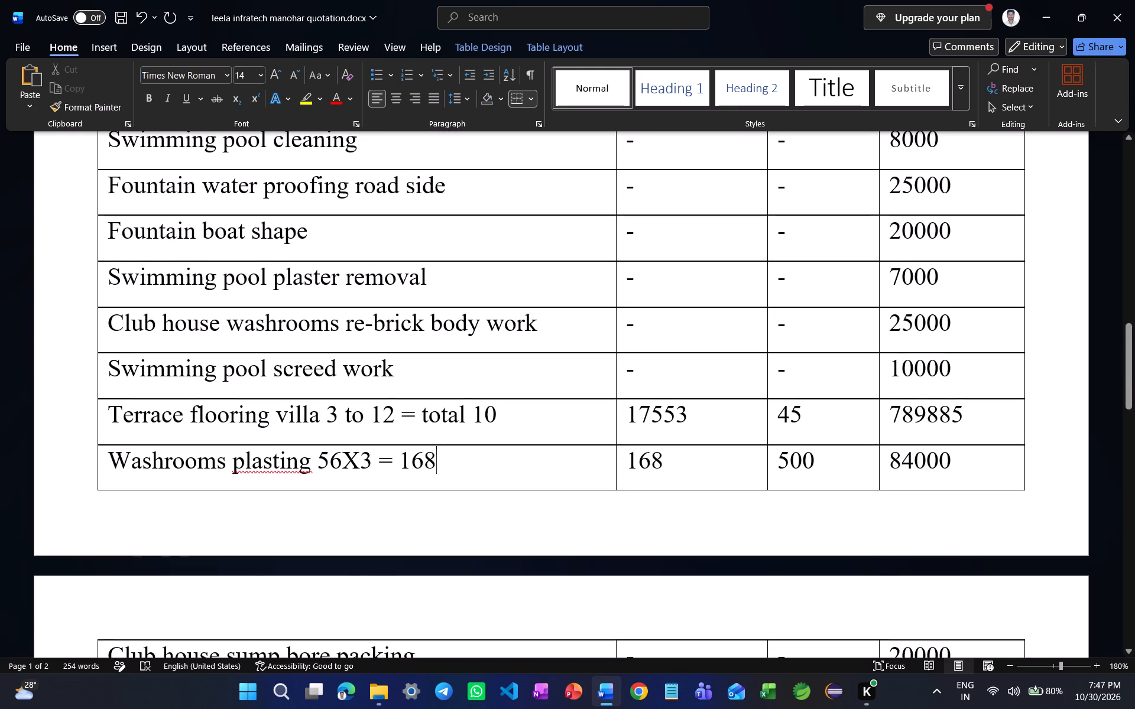
{"action": "scroll", "coordinate": [413, 383], "scroll_direction": "down", "scroll_amount": 3}
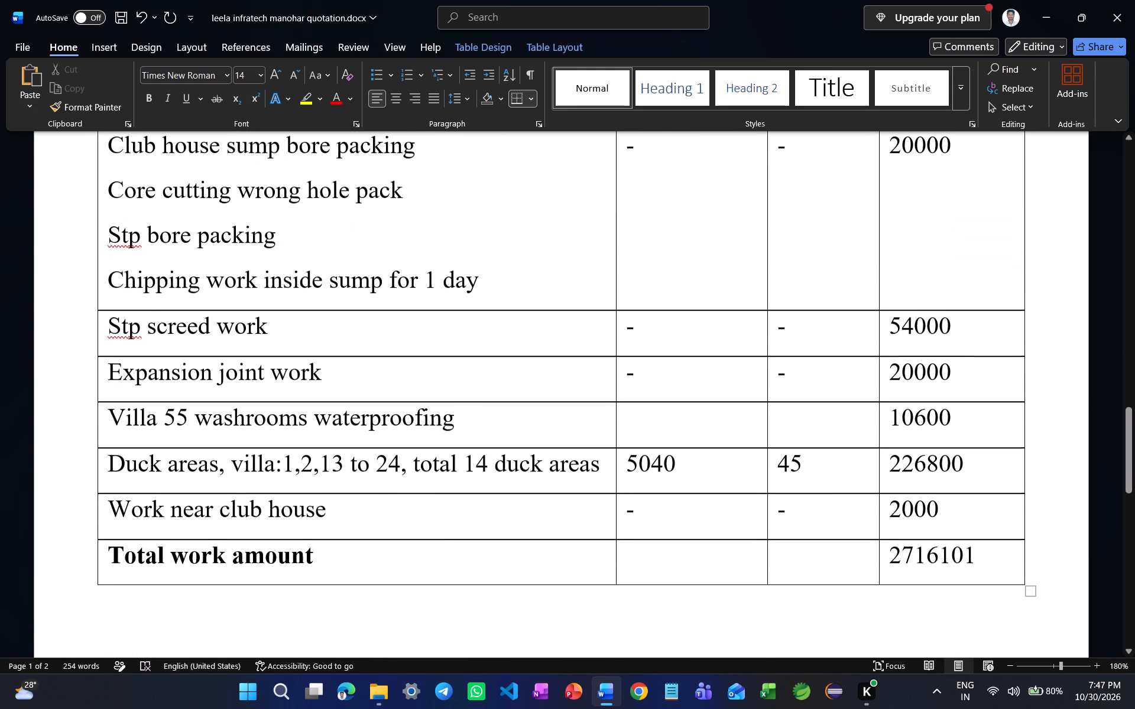
{"action": "scroll", "coordinate": [476, 440], "scroll_direction": "up", "scroll_amount": 3}
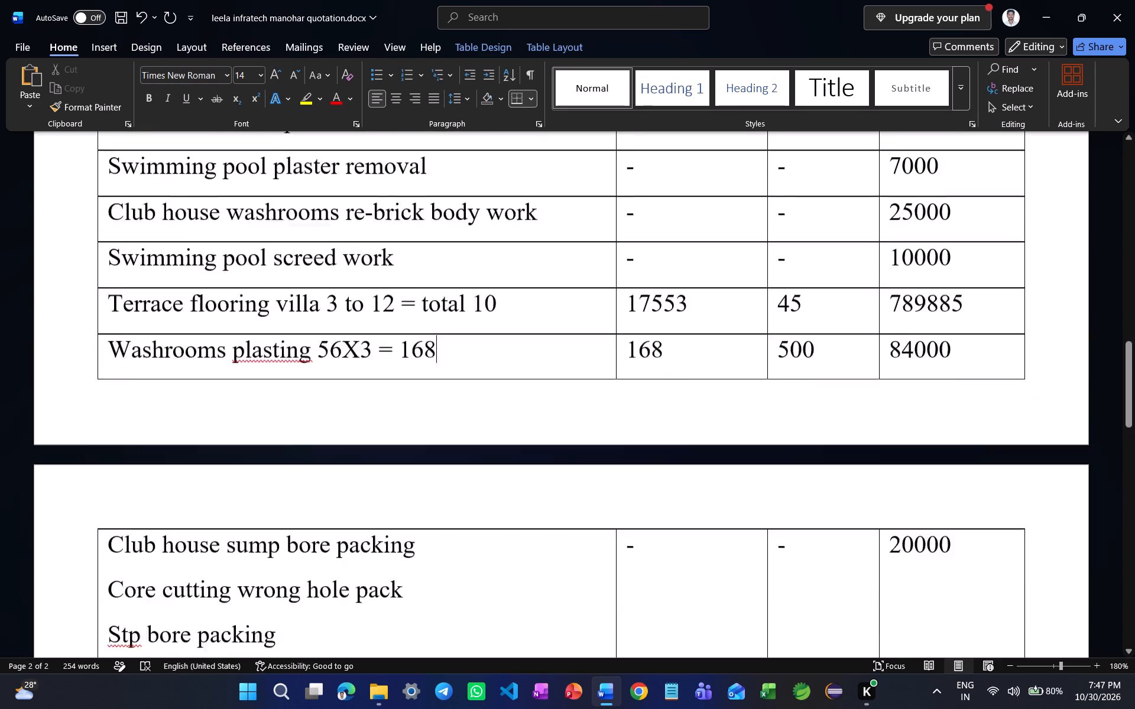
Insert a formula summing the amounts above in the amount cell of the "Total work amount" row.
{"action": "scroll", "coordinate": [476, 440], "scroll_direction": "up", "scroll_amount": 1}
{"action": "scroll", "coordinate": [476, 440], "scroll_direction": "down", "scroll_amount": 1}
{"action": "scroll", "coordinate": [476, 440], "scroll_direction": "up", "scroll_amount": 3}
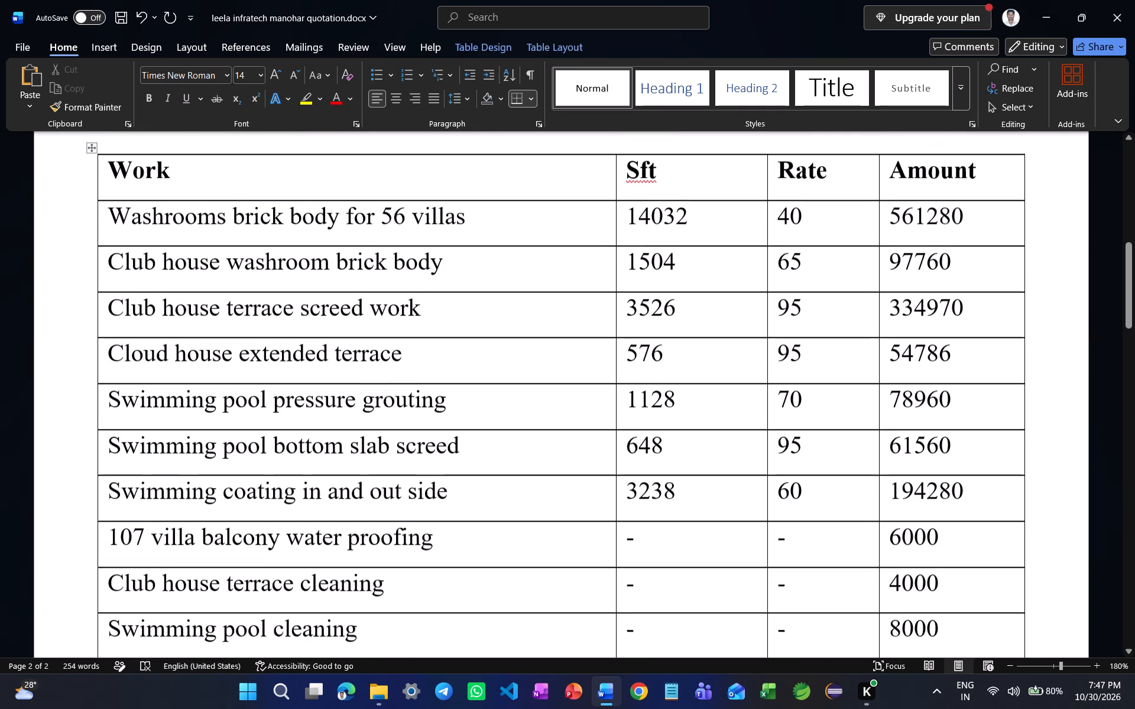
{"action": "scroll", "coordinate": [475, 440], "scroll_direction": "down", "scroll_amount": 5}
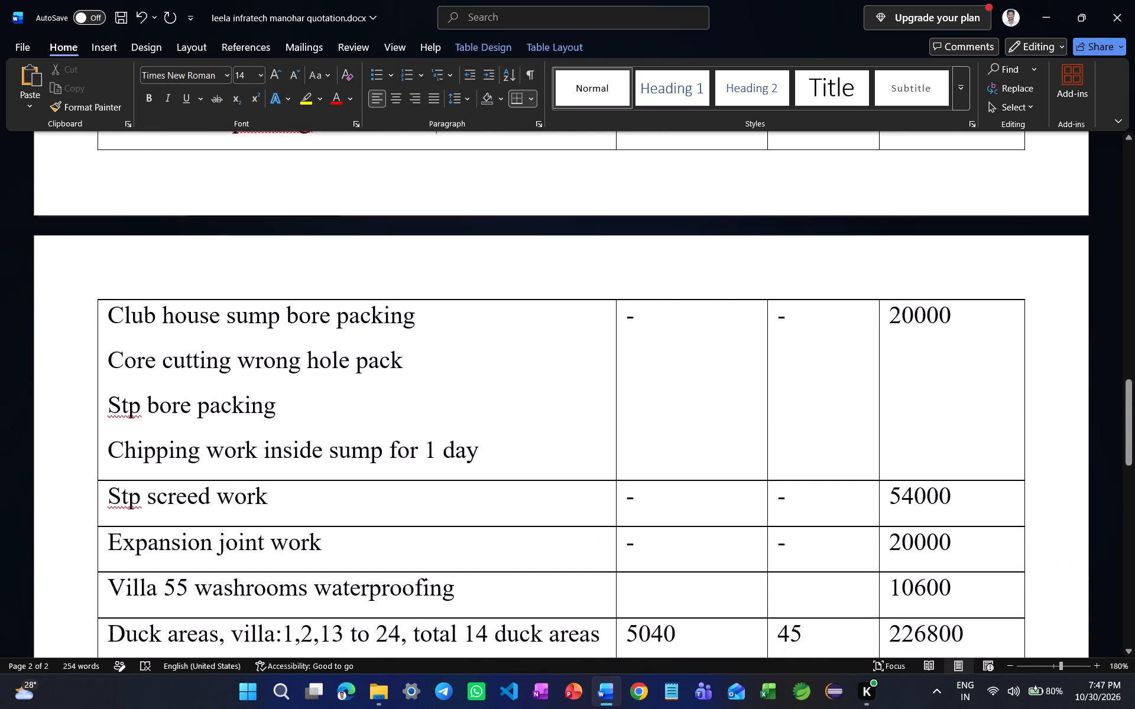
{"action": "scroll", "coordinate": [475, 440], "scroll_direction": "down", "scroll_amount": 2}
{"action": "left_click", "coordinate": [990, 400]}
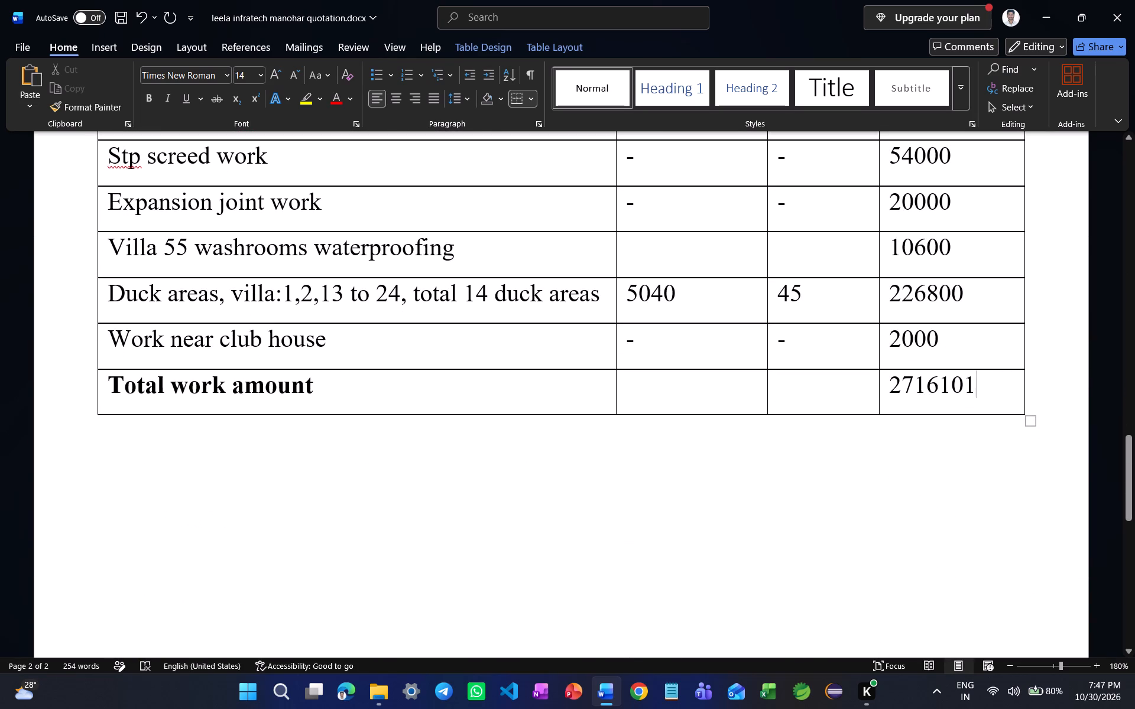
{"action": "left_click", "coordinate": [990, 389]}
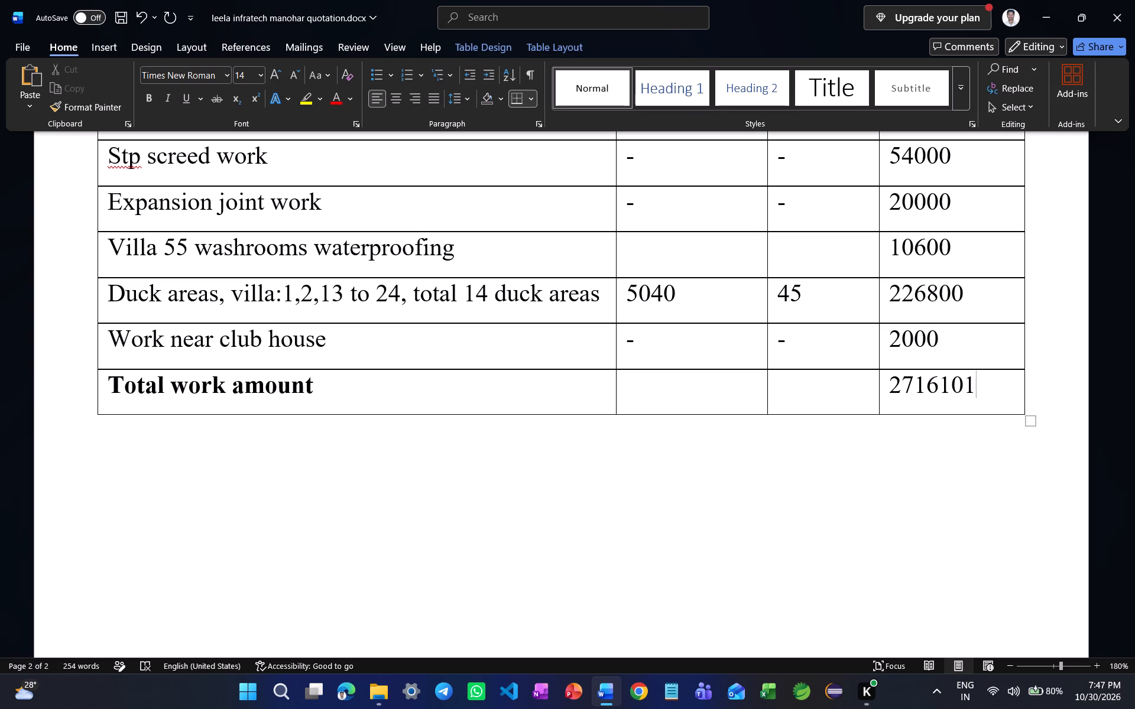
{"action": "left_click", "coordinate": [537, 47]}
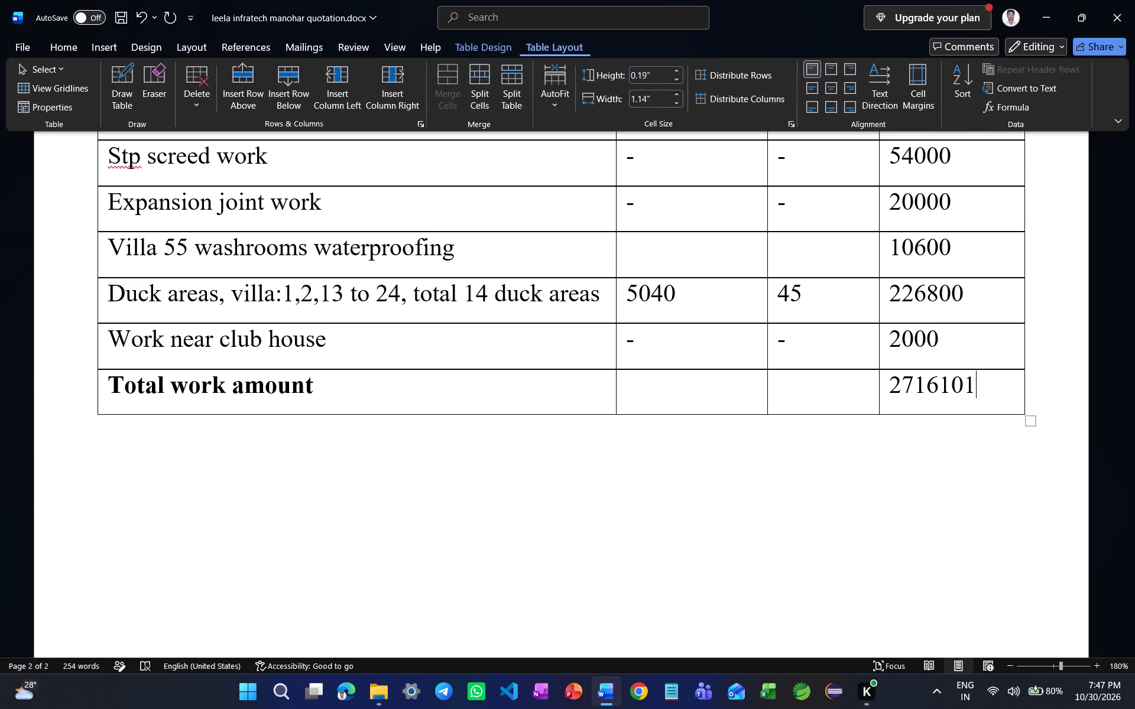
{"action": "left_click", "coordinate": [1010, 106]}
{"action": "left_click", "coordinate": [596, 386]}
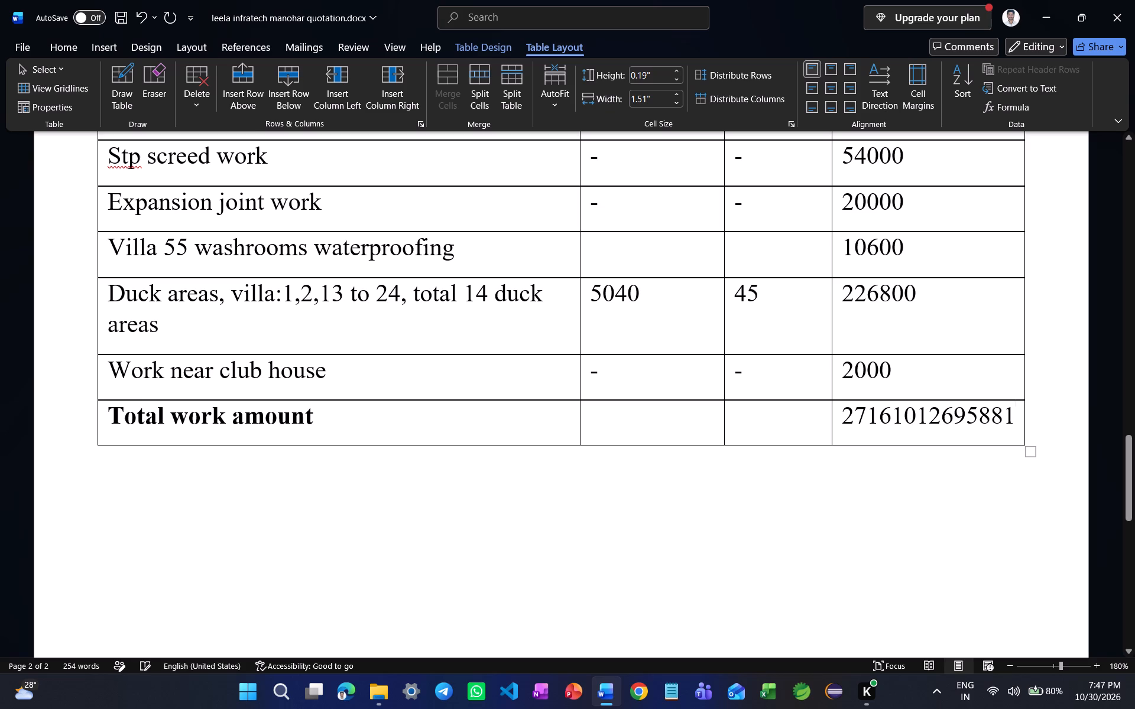
Clear all figures from the amount cell of the "Total work amount" row, including the inserted formula result.
{"action": "key", "text": "BackSpace"}
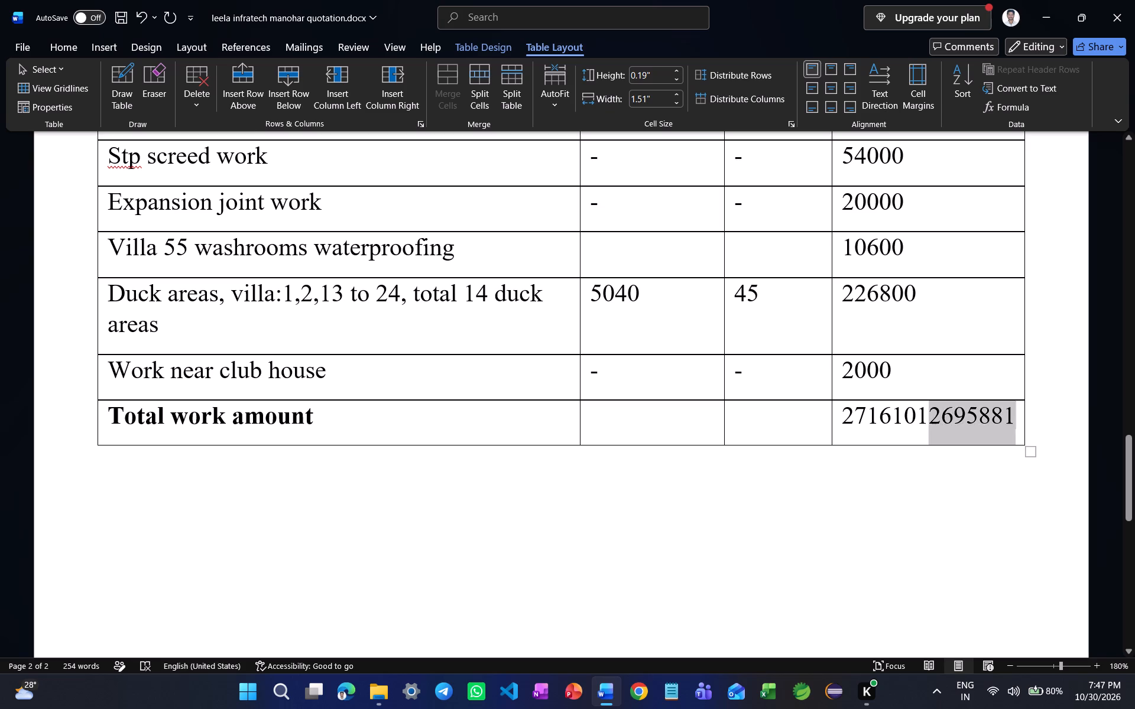
{"action": "key", "text": "BackSpace"}
{"action": "key", "text": "BackSpace"}
{"action": "key", "text": "BackSpace"}
{"action": "key", "text": "BackSpace"}
{"action": "key", "text": "BackSpace"}
{"action": "key", "text": "BackSpace"}
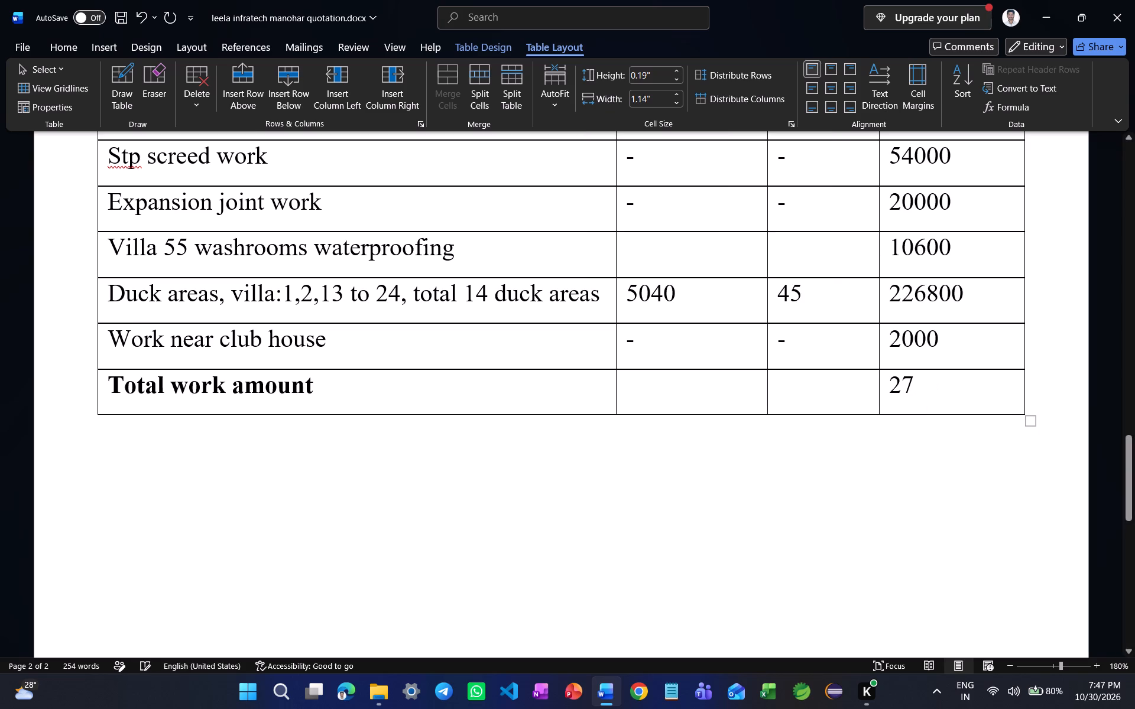
{"action": "key", "text": "BackSpace"}
{"action": "key", "text": "BackSpace"}
Delete the "Villa 55 washrooms waterproofing" row from the work table.
{"action": "scroll", "coordinate": [549, 403], "scroll_direction": "up", "scroll_amount": 1}
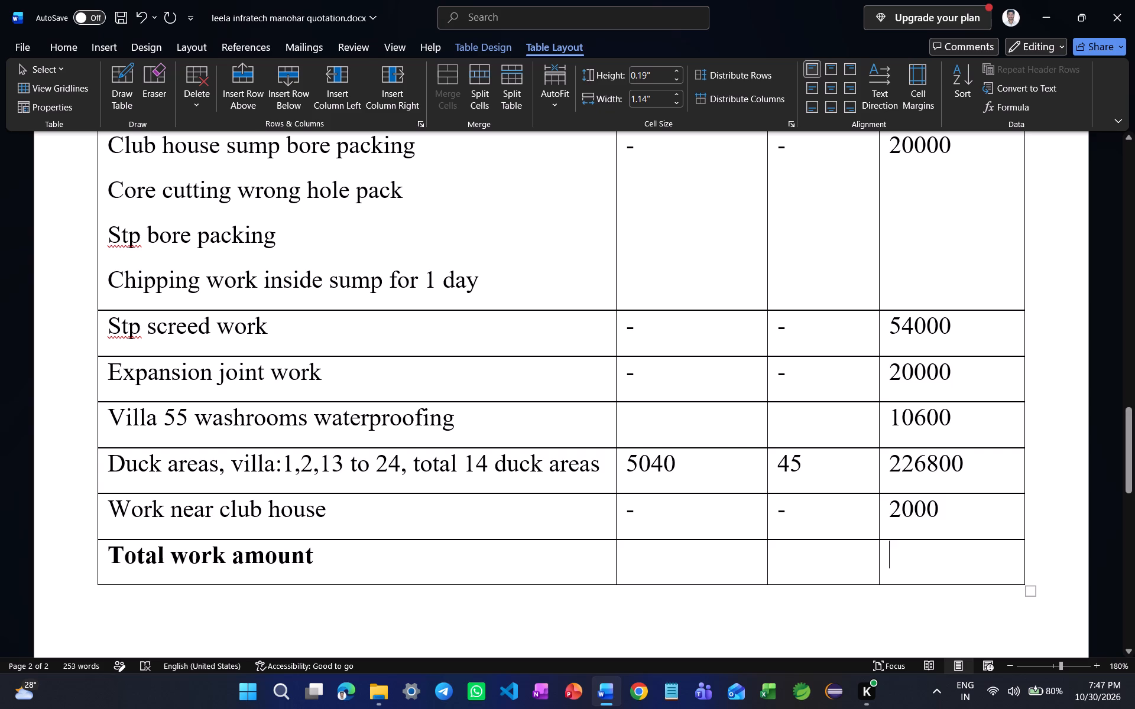
{"action": "left_click", "coordinate": [458, 417]}
{"action": "left_click_drag", "start_coordinate": [111, 415], "coordinate": [359, 415]}
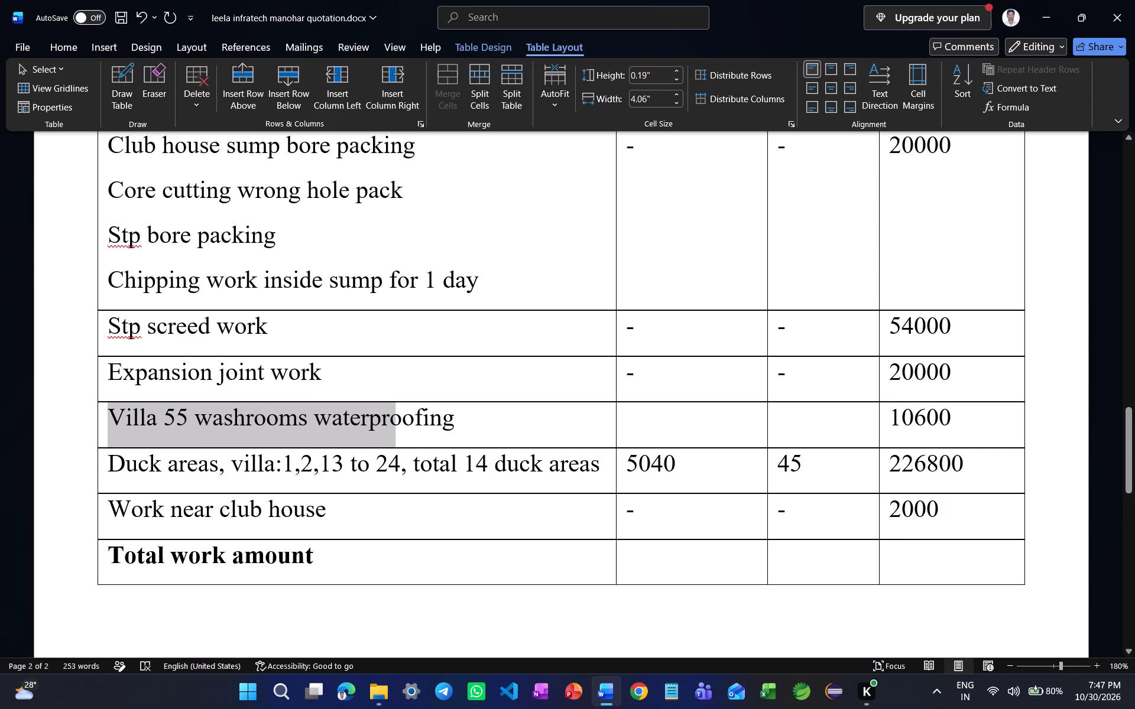
{"action": "left_click_drag", "start_coordinate": [359, 415], "coordinate": [941, 414]}
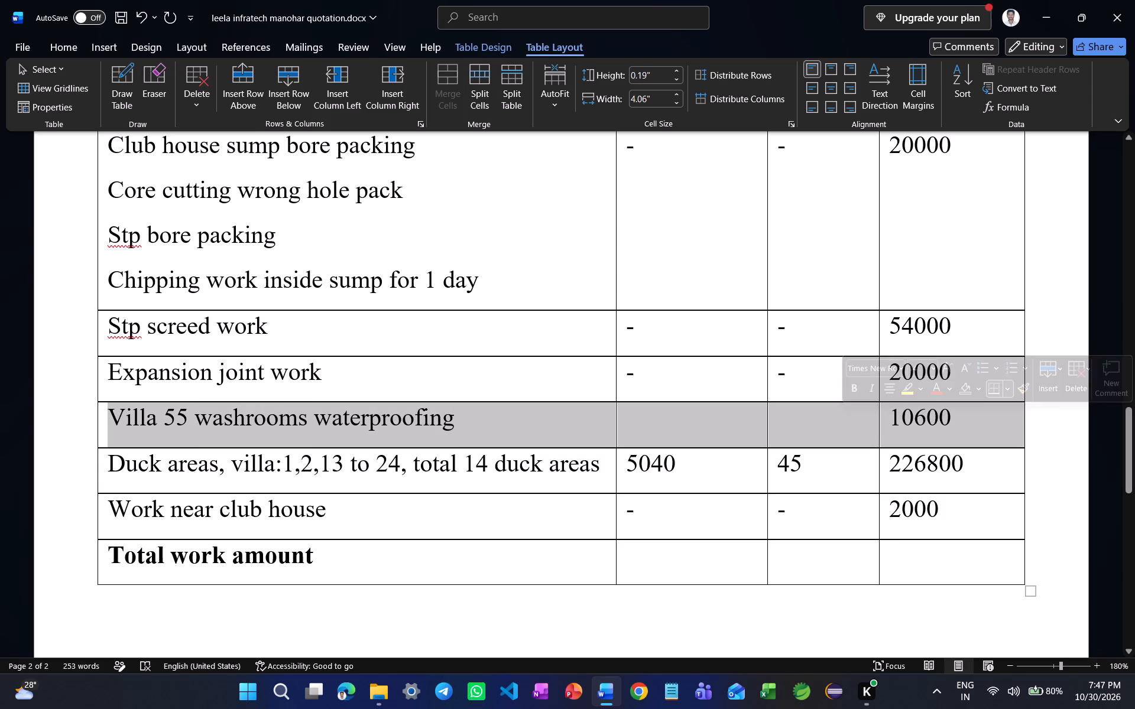
{"action": "key", "text": "BackSpace"}
{"action": "left_click", "coordinate": [527, 372]}
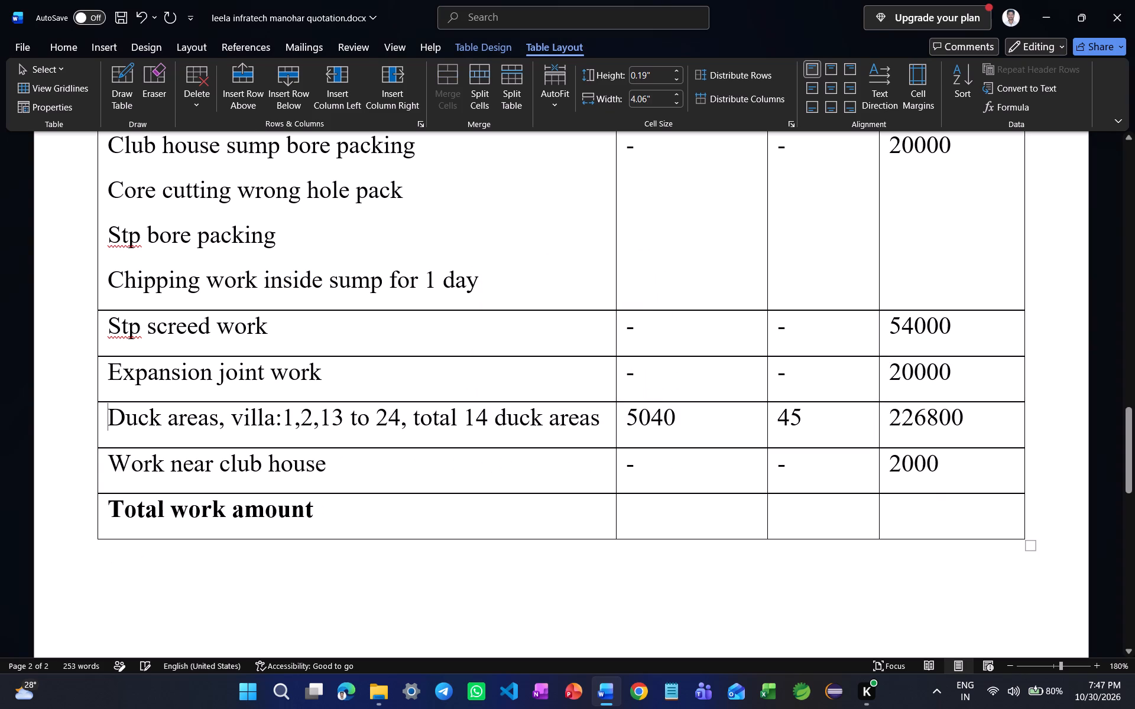
Insert a formula summing the amounts above in the empty amount cell of the "Total work amount" row.
{"action": "left_click", "coordinate": [938, 516]}
{"action": "left_click", "coordinate": [922, 515]}
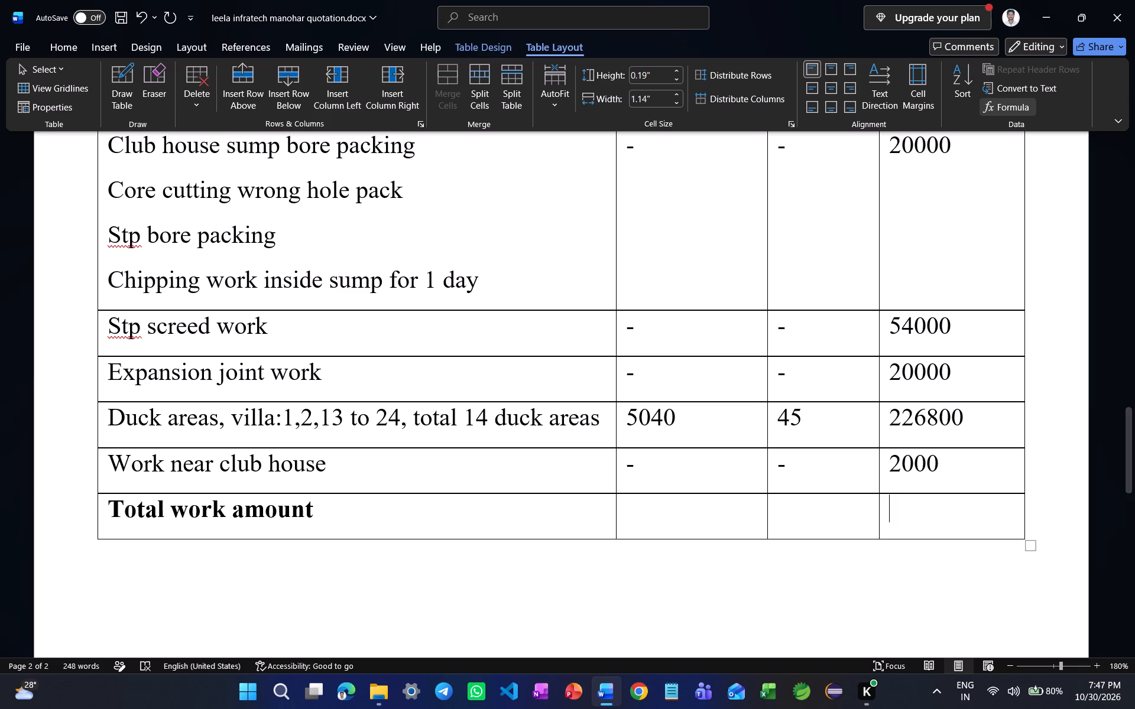
{"action": "left_click", "coordinate": [1005, 110]}
{"action": "left_click", "coordinate": [601, 382]}
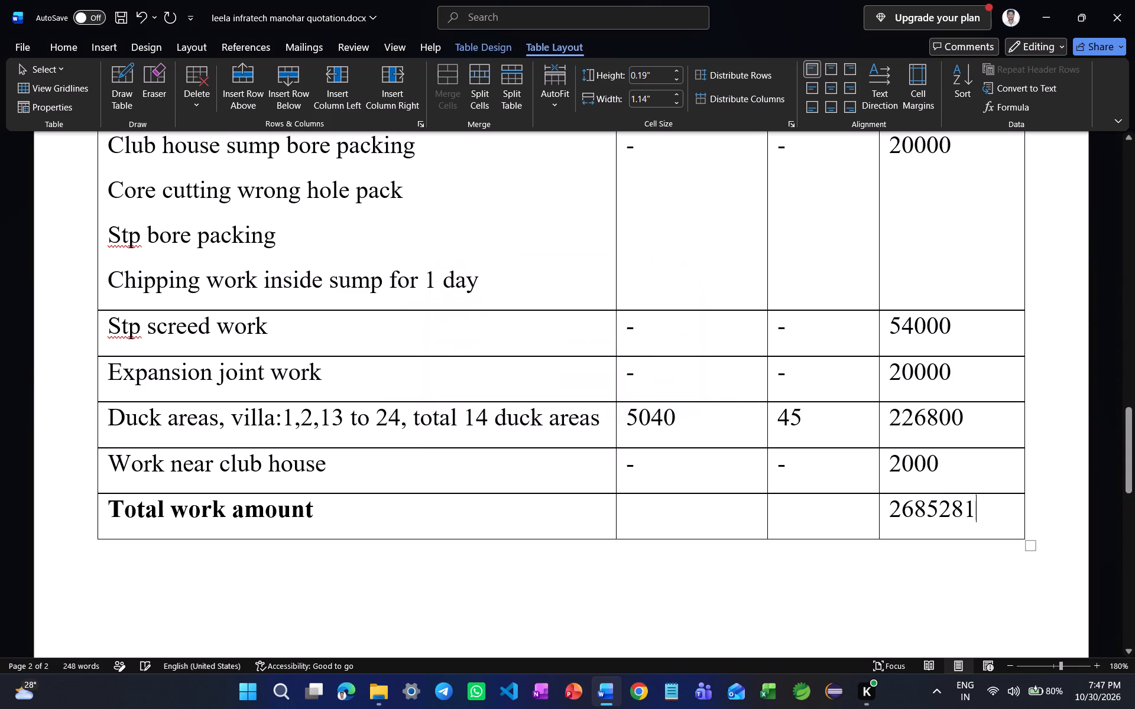
{"action": "left_click", "coordinate": [991, 515]}
{"action": "left_click", "coordinate": [997, 512]}
Review the work table's rows and amounts against the recalculated "Total work amount" figure.
{"action": "scroll", "coordinate": [941, 482], "scroll_direction": "up", "scroll_amount": 3}
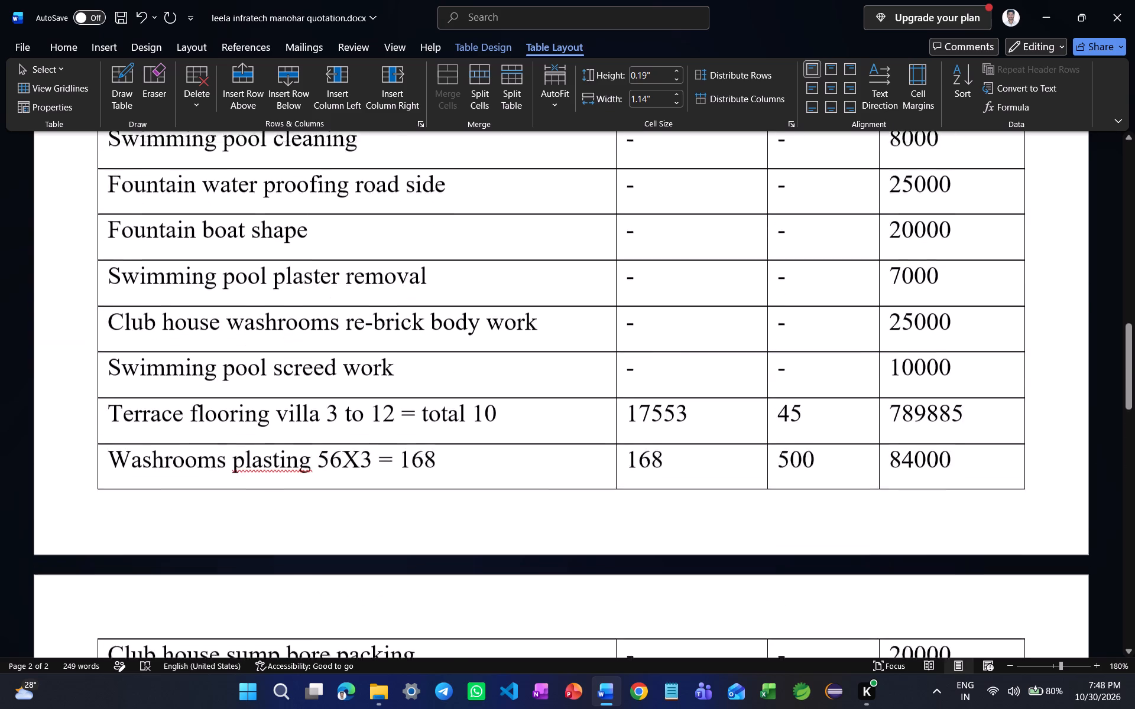
{"action": "scroll", "coordinate": [941, 482], "scroll_direction": "up", "scroll_amount": 3}
{"action": "scroll", "coordinate": [967, 448], "scroll_direction": "down", "scroll_amount": 3}
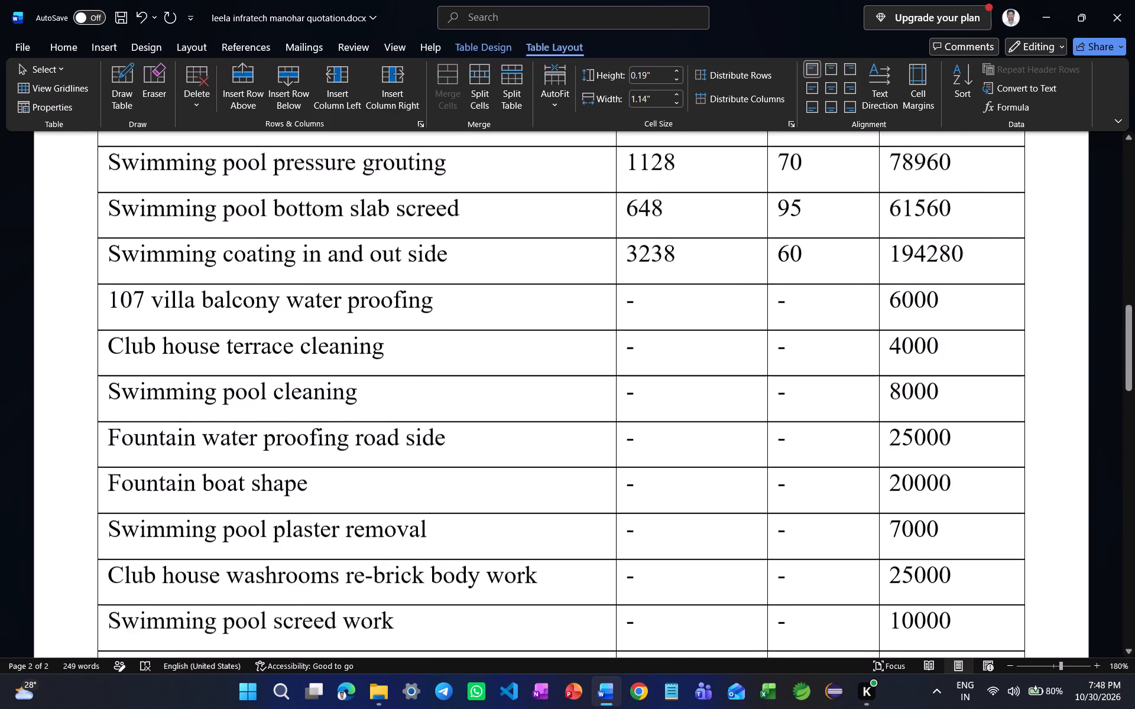
{"action": "scroll", "coordinate": [967, 452], "scroll_direction": "down", "scroll_amount": 4}
{"action": "left_click", "coordinate": [993, 341]}
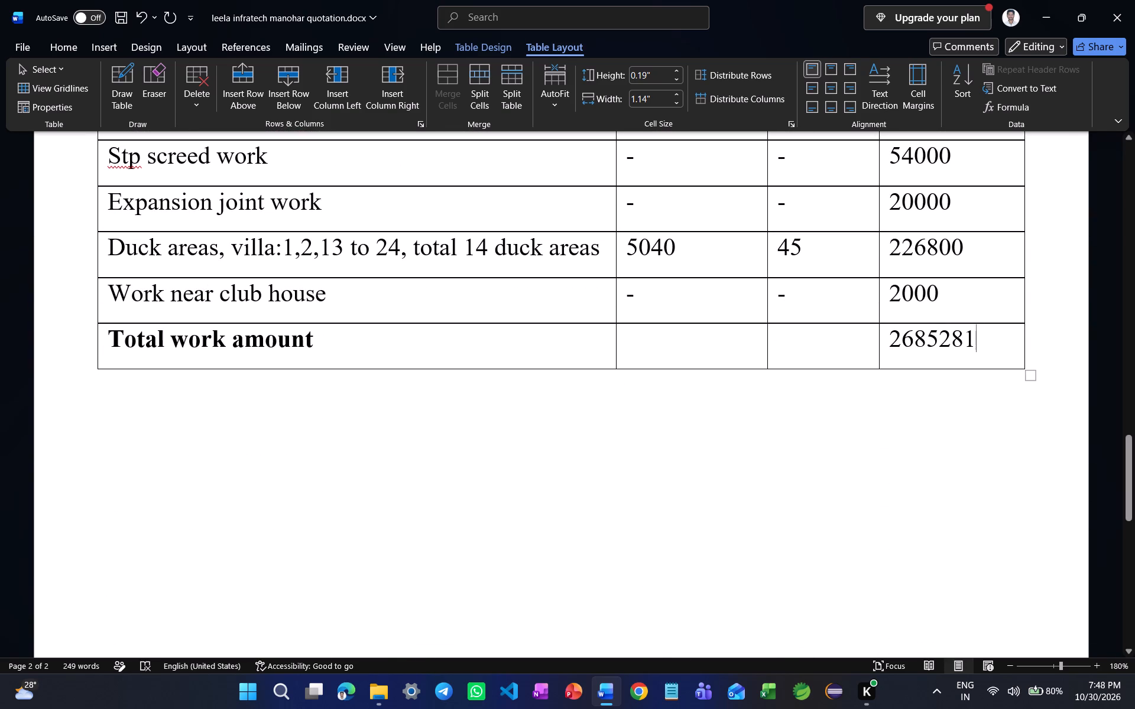
{"action": "scroll", "coordinate": [943, 340], "scroll_direction": "up", "scroll_amount": 1}
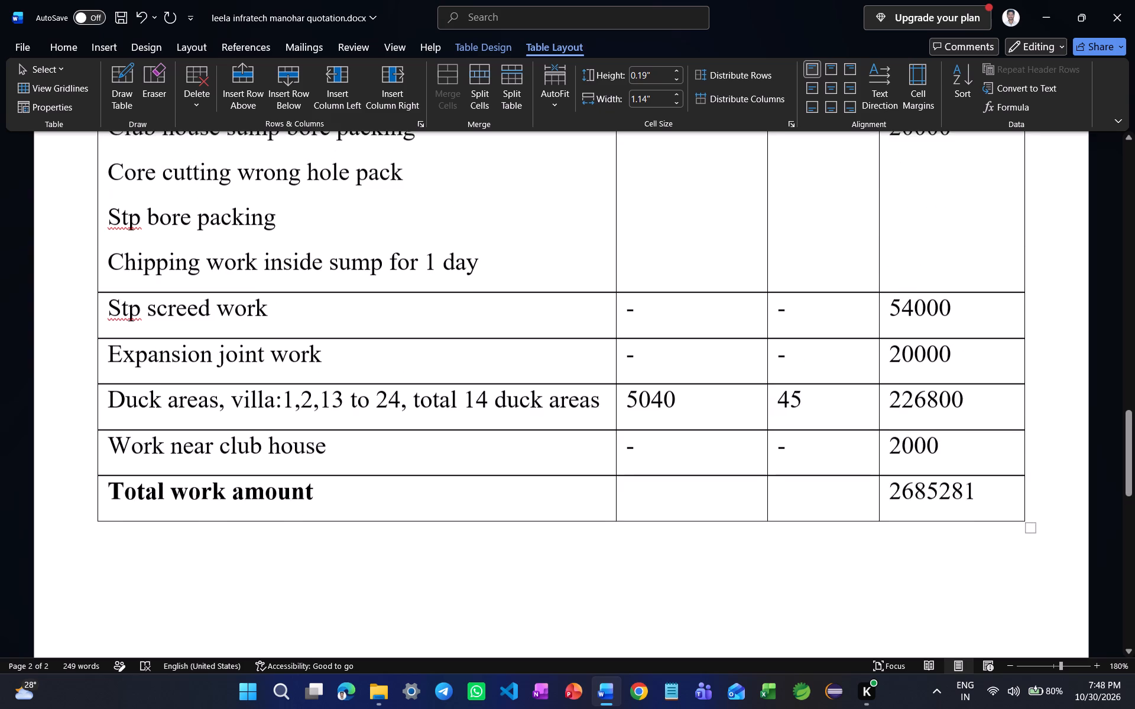
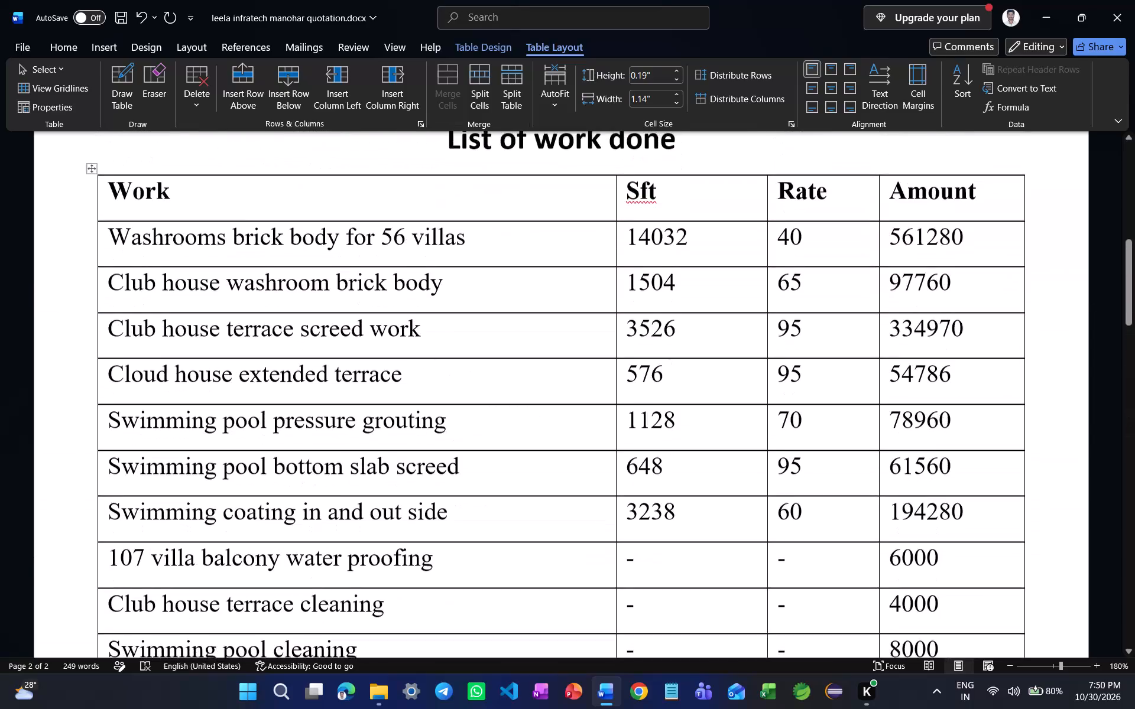
Save the quotation document with its updated work table and recalculated total.
{"action": "scroll", "coordinate": [945, 358], "scroll_direction": "up", "scroll_amount": 2}
{"action": "scroll", "coordinate": [945, 358], "scroll_direction": "down", "scroll_amount": 7}
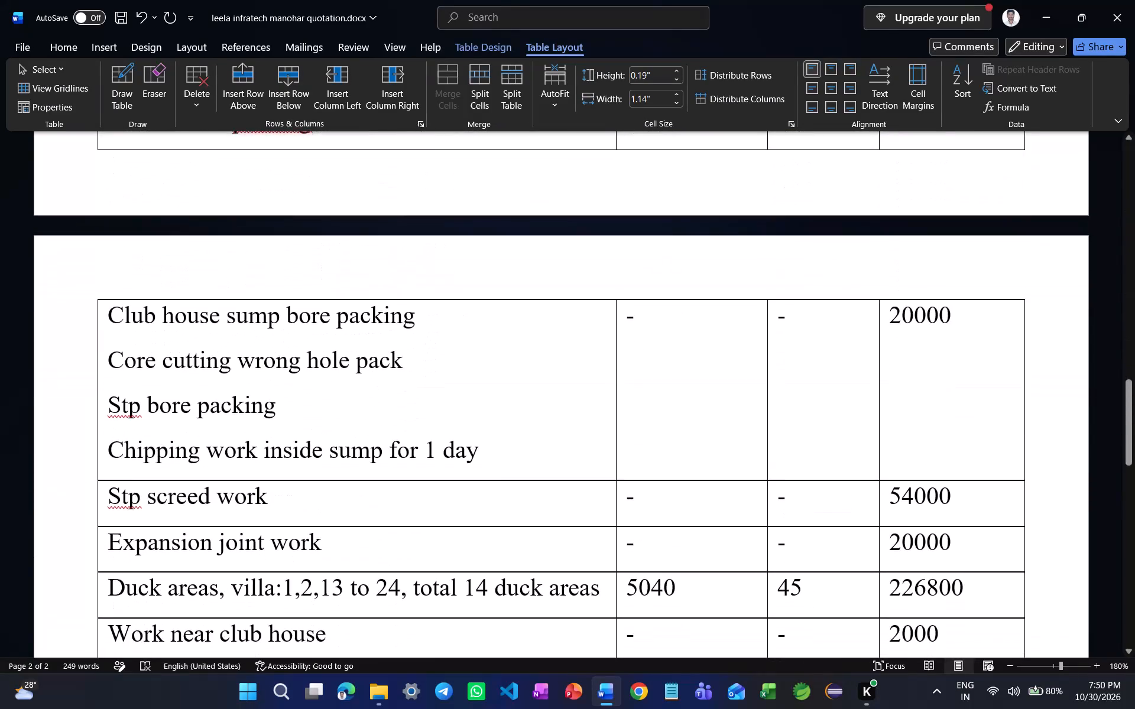
{"action": "scroll", "coordinate": [945, 358], "scroll_direction": "down", "scroll_amount": 2}
{"action": "scroll", "coordinate": [945, 358], "scroll_direction": "up", "scroll_amount": 1}
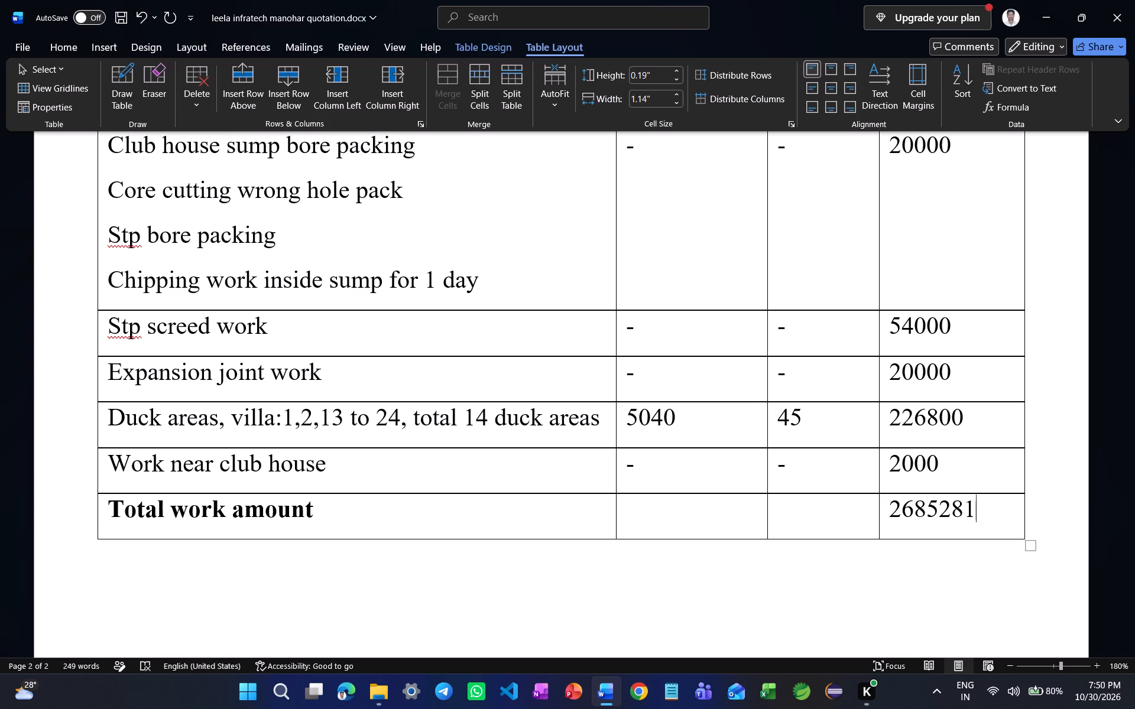
{"action": "key", "text": "ctrl+s"}
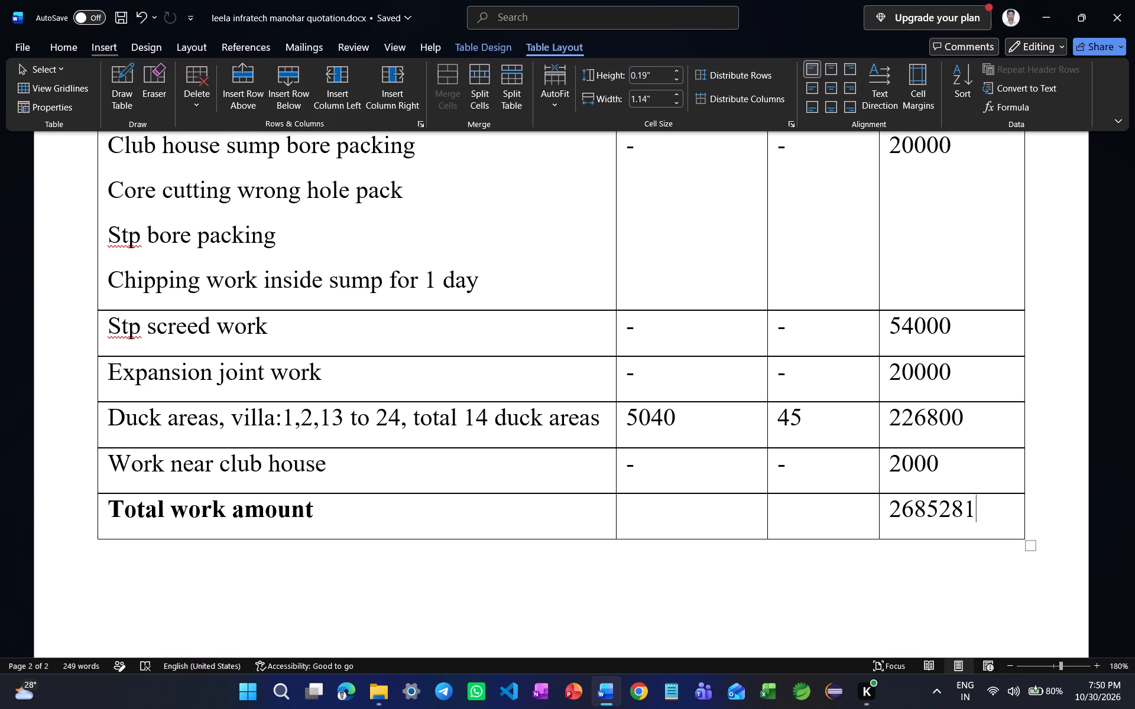
{"action": "left_click", "coordinate": [63, 47]}
{"action": "key", "text": "ctrl+s"}
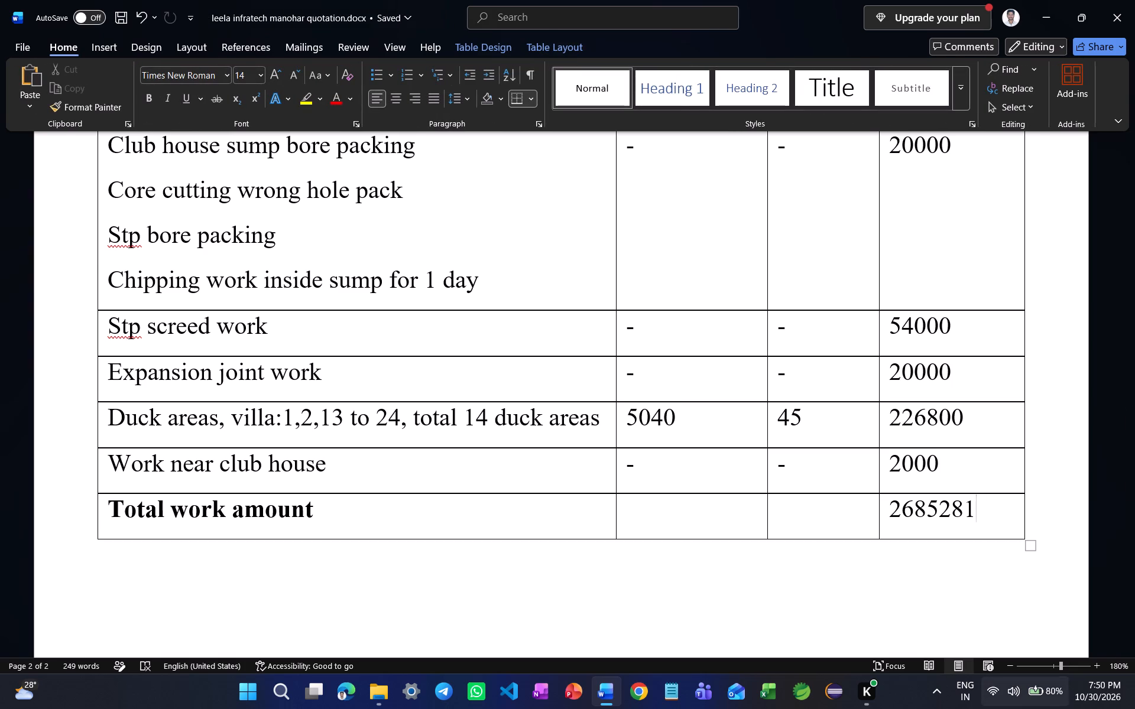
Check each work row's area, rate and amount from the table header down to the "Total work amount" row.
{"action": "scroll", "coordinate": [1062, 669], "scroll_direction": "up", "scroll_amount": 2}
{"action": "scroll", "coordinate": [1066, 506], "scroll_direction": "up", "scroll_amount": 7}
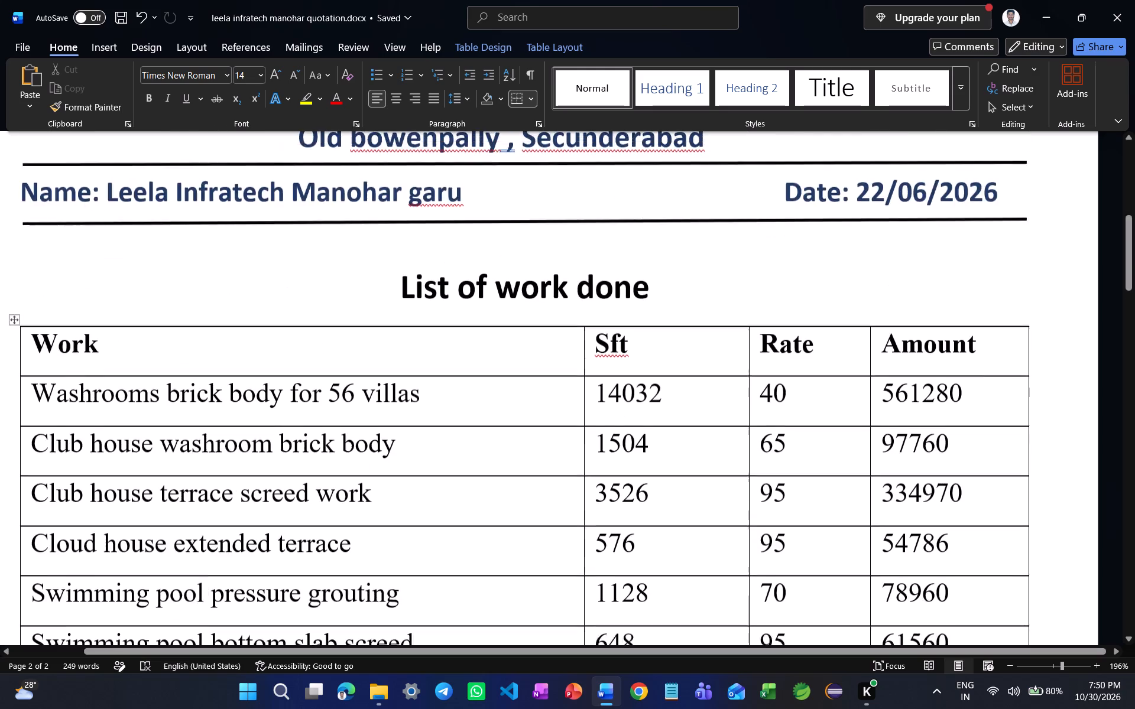
{"action": "scroll", "coordinate": [1066, 506], "scroll_direction": "up", "scroll_amount": 1}
{"action": "scroll", "coordinate": [1077, 458], "scroll_direction": "down", "scroll_amount": 1}
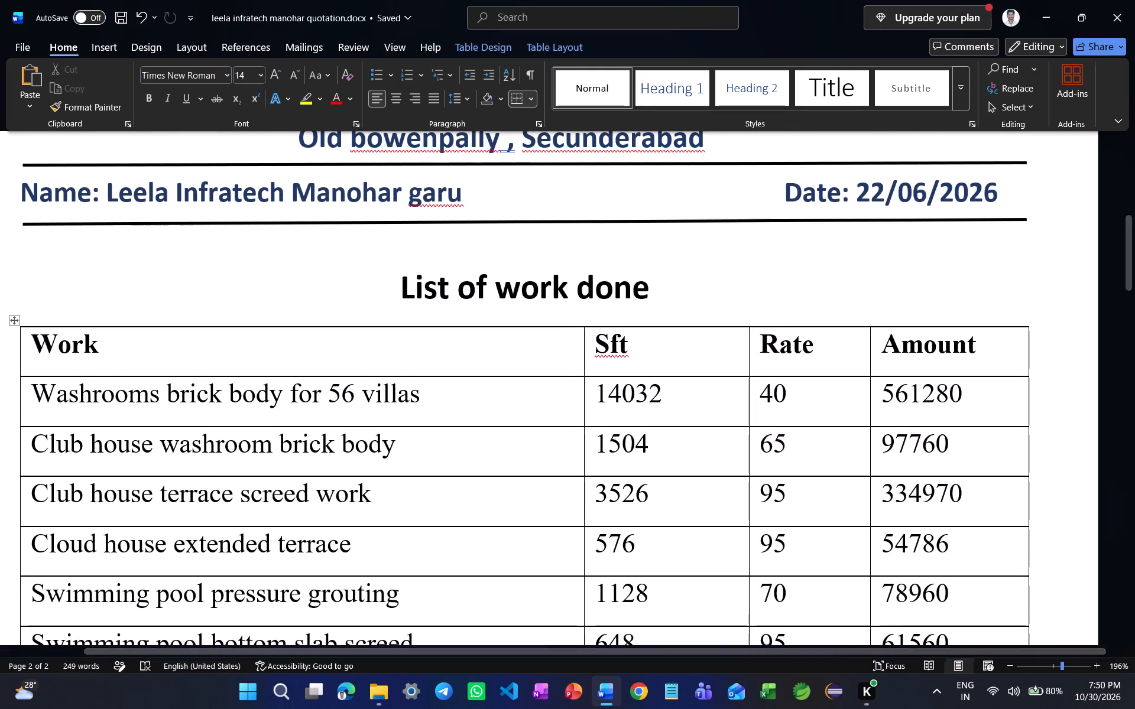
{"action": "scroll", "coordinate": [1066, 665], "scroll_direction": "down", "scroll_amount": 1}
{"action": "scroll", "coordinate": [1074, 318], "scroll_direction": "down", "scroll_amount": 1}
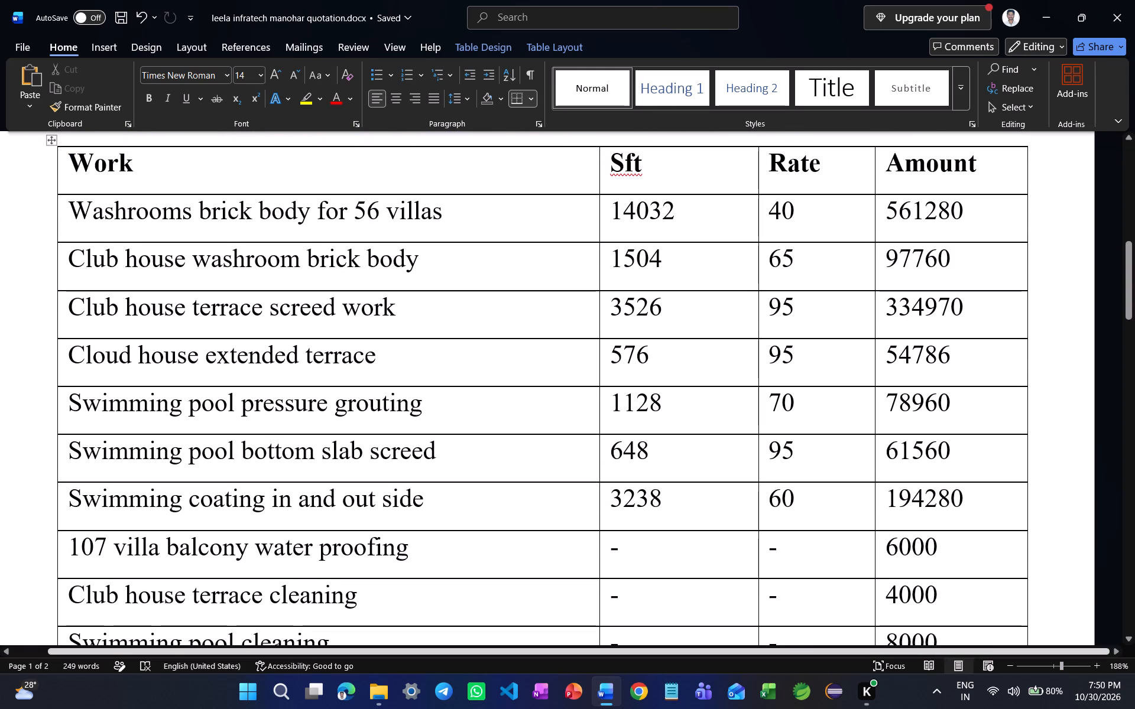
{"action": "key", "text": "ctrl+s"}
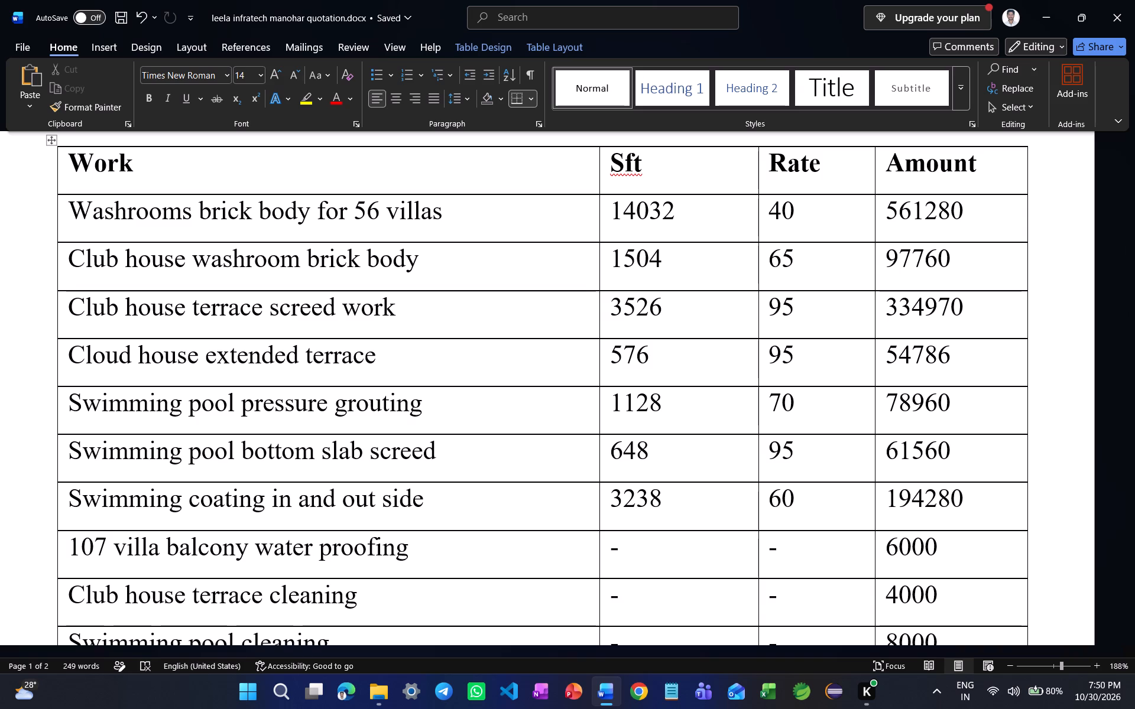
{"action": "scroll", "coordinate": [1091, 349], "scroll_direction": "down", "scroll_amount": 1}
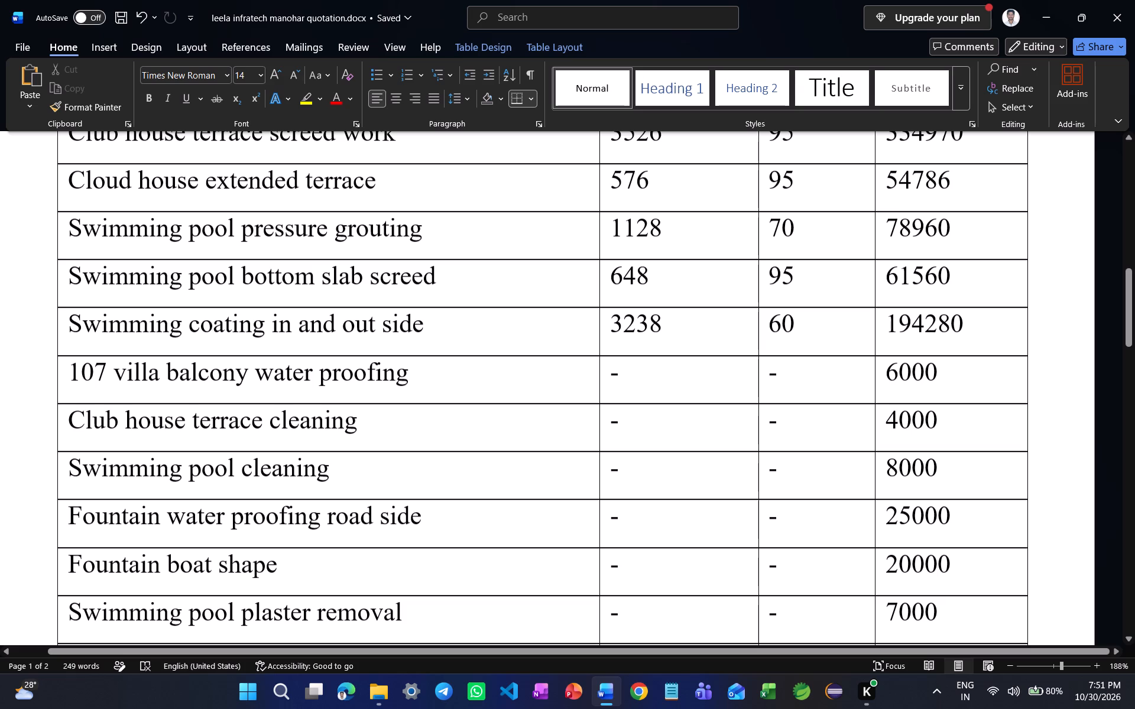
{"action": "scroll", "coordinate": [156, 423], "scroll_direction": "down", "scroll_amount": 1}
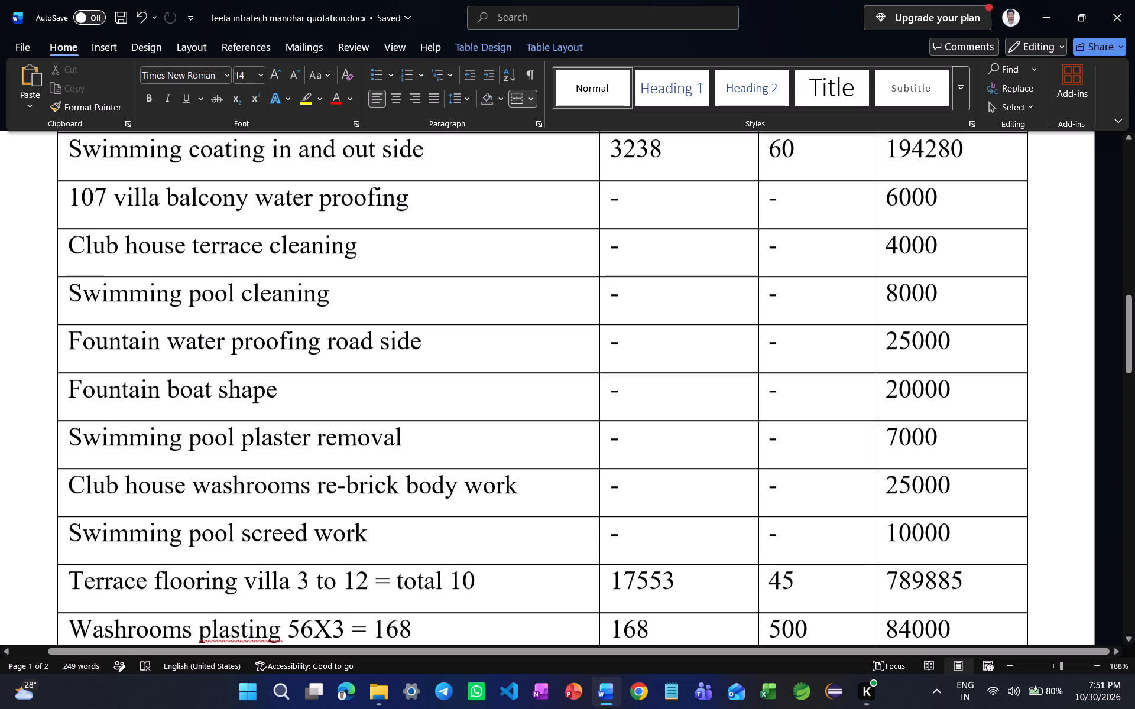
{"action": "left_click", "coordinate": [447, 439]}
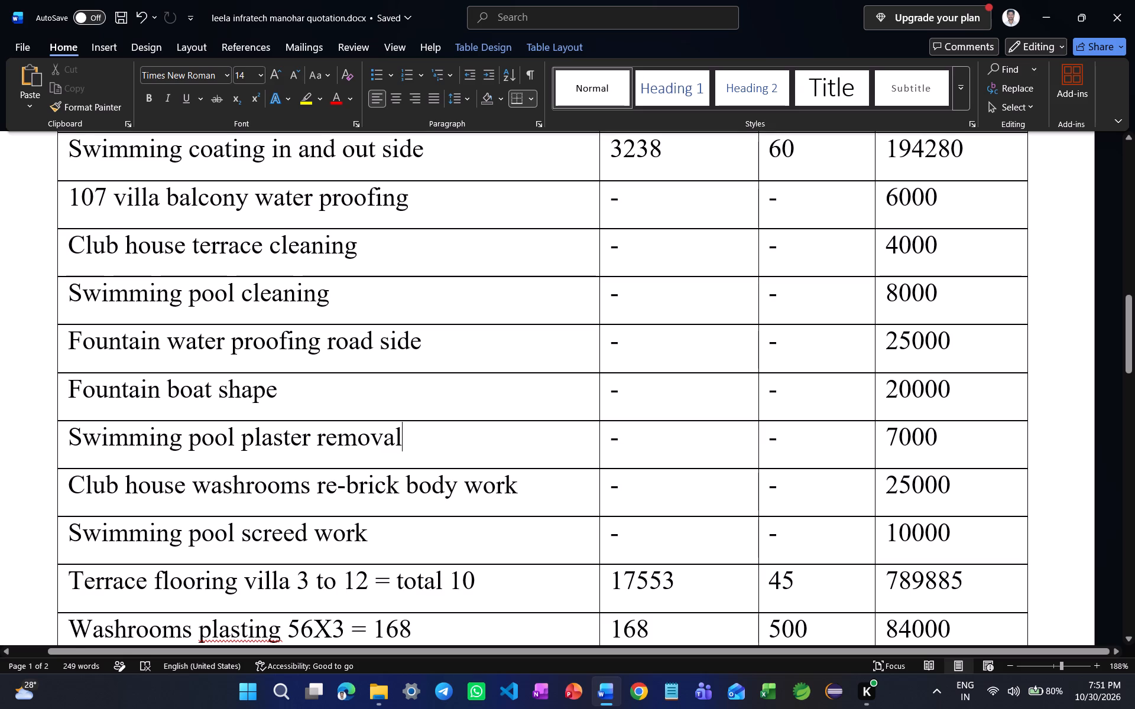
{"action": "scroll", "coordinate": [392, 380], "scroll_direction": "down", "scroll_amount": 2}
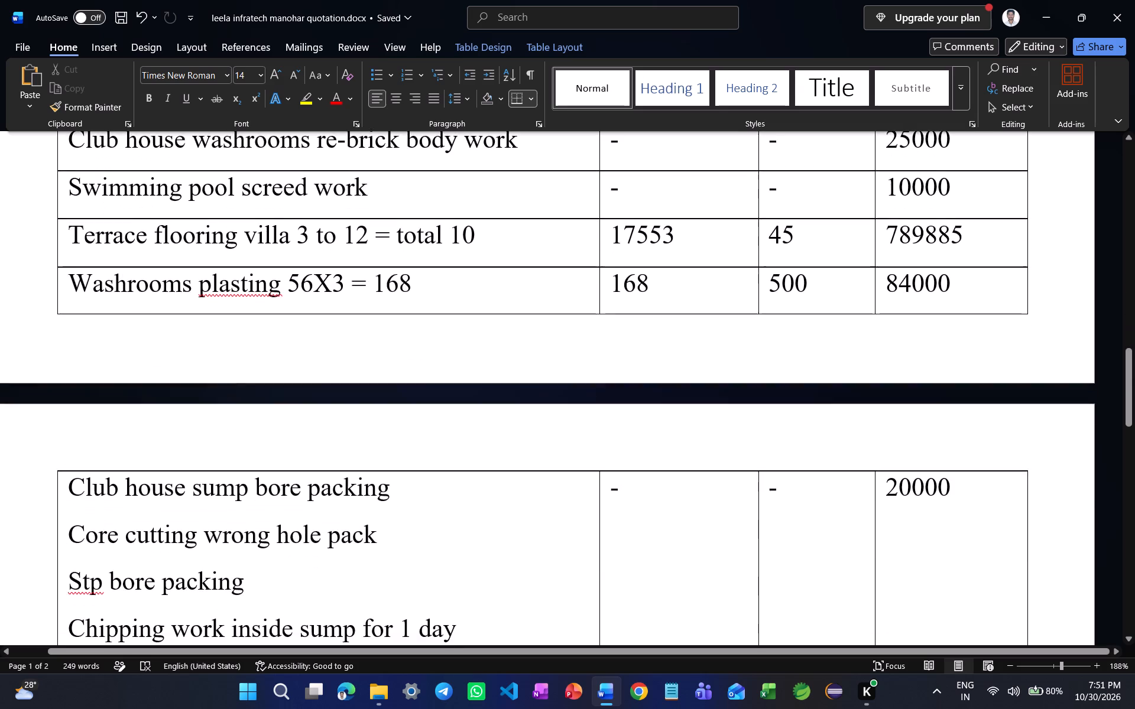
{"action": "scroll", "coordinate": [108, 251], "scroll_direction": "up", "scroll_amount": 1}
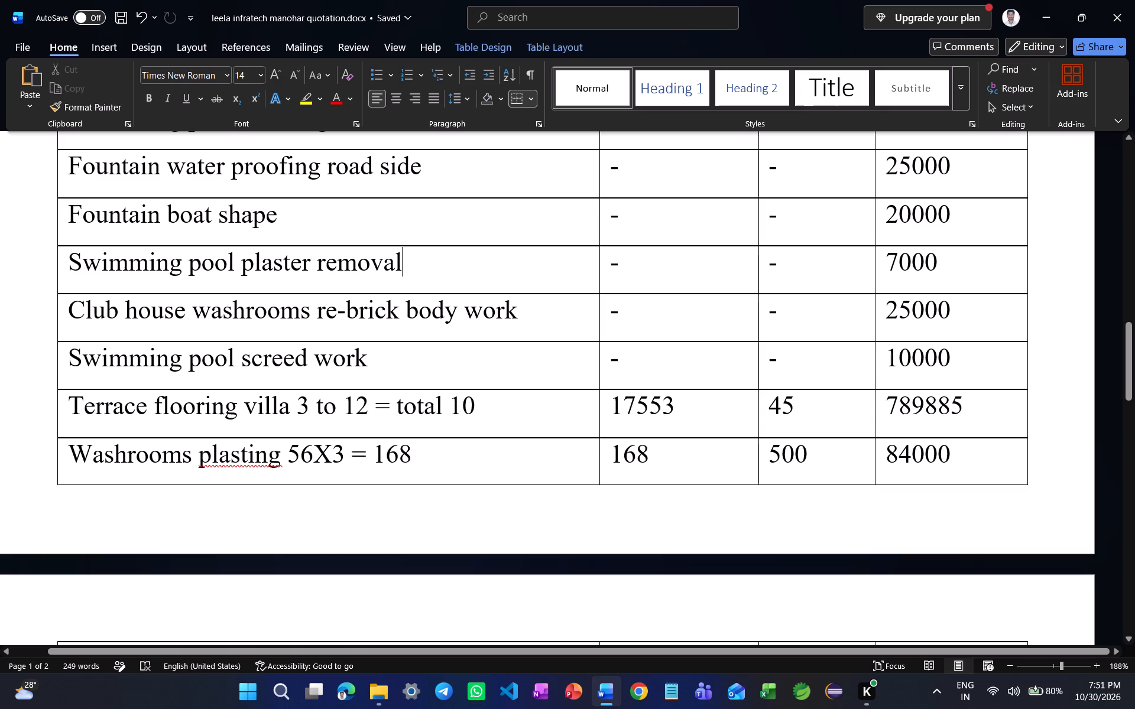
{"action": "scroll", "coordinate": [476, 323], "scroll_direction": "down", "scroll_amount": 1}
{"action": "scroll", "coordinate": [335, 326], "scroll_direction": "down", "scroll_amount": 1}
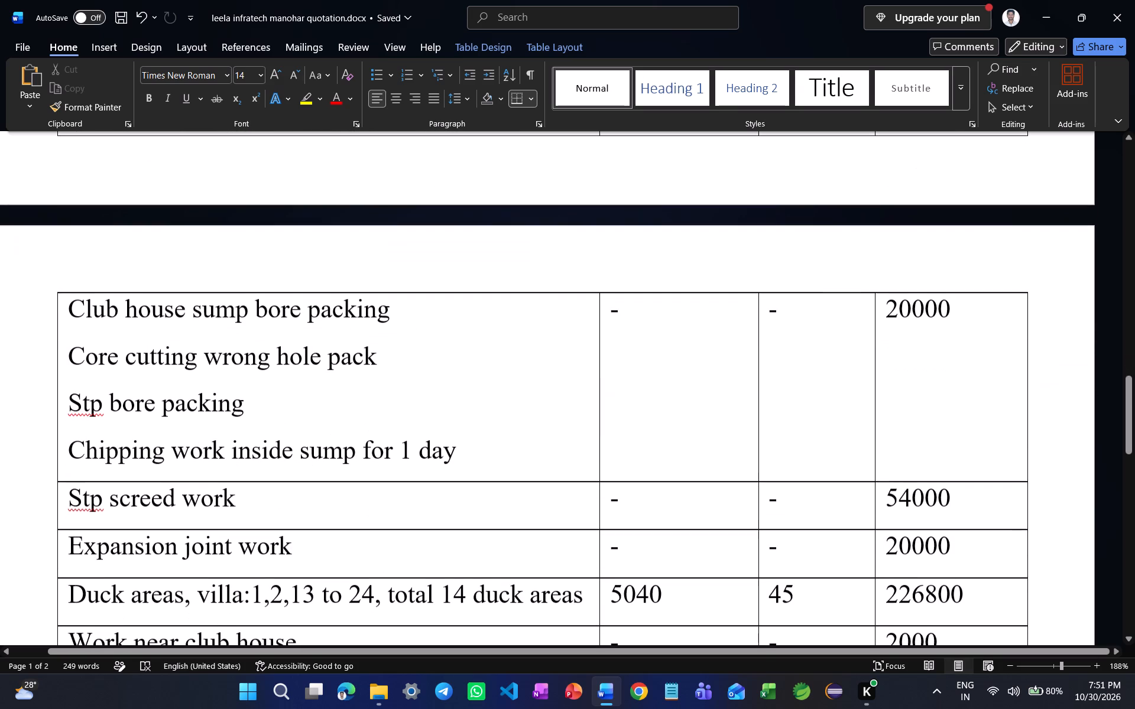
{"action": "scroll", "coordinate": [121, 318], "scroll_direction": "up", "scroll_amount": 1}
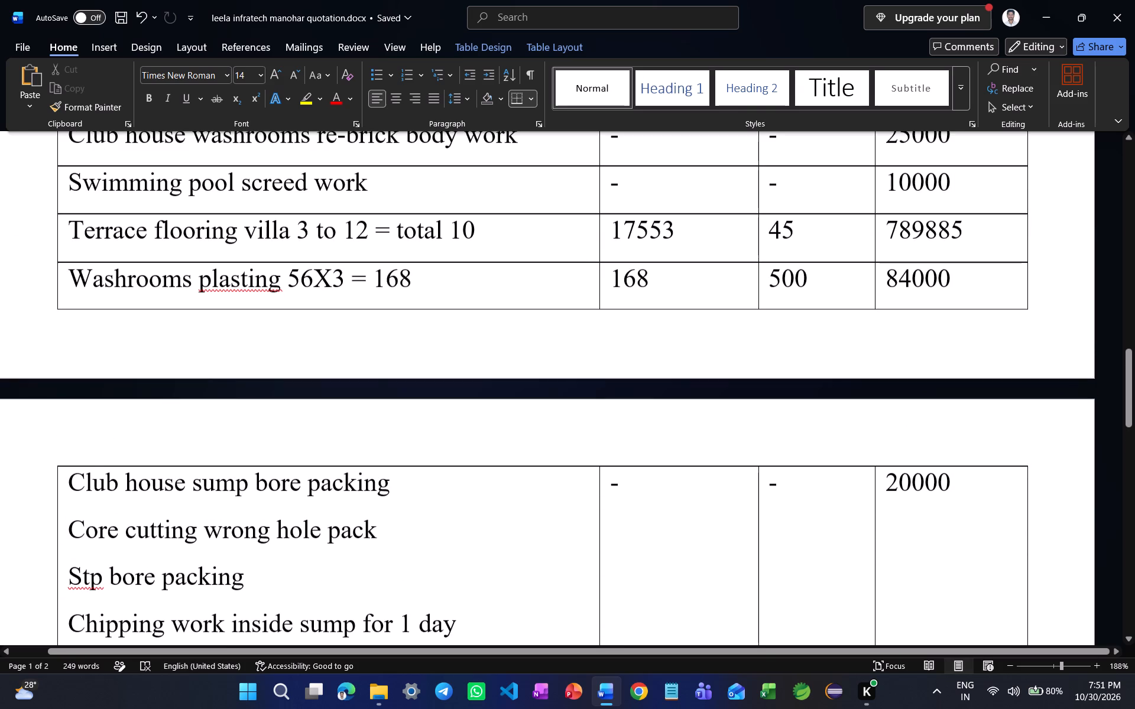
{"action": "scroll", "coordinate": [403, 309], "scroll_direction": "down", "scroll_amount": 1}
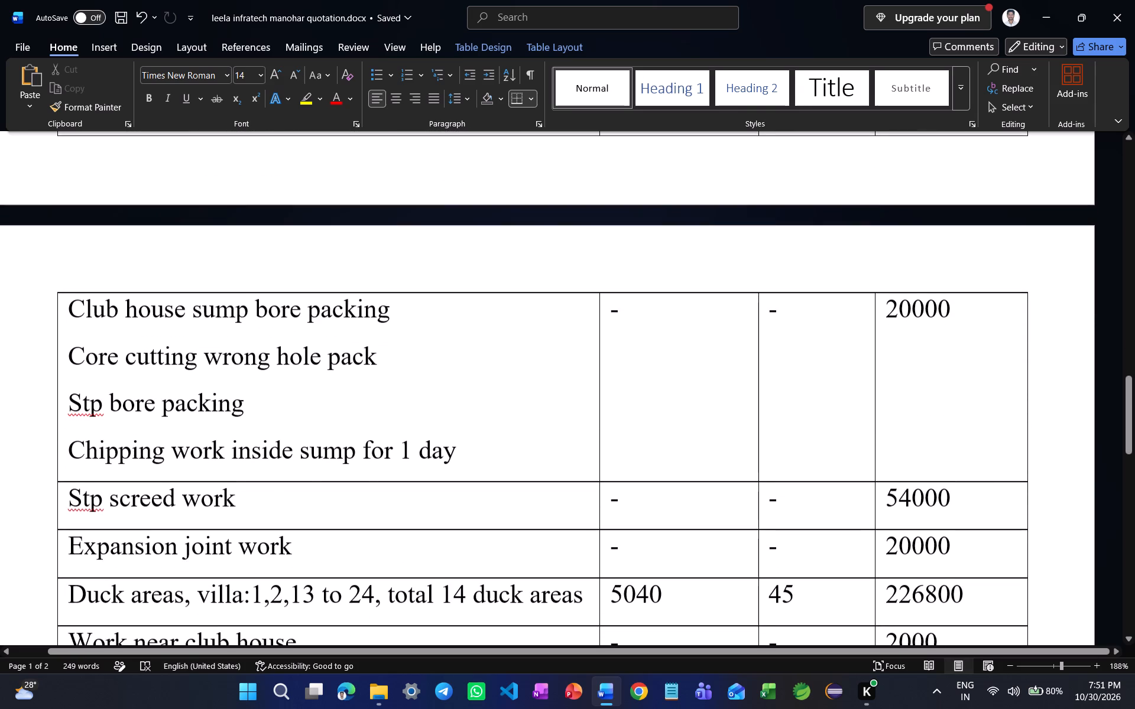
{"action": "scroll", "coordinate": [383, 326], "scroll_direction": "down", "scroll_amount": 1}
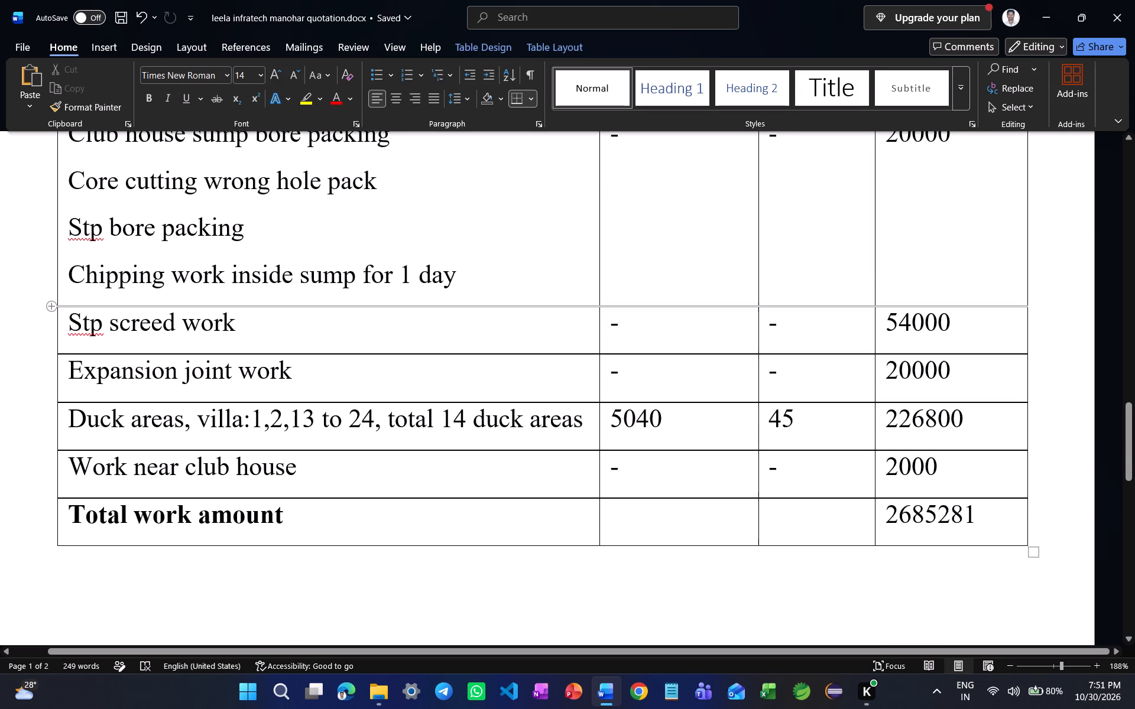
{"action": "scroll", "coordinate": [90, 303], "scroll_direction": "up", "scroll_amount": 1}
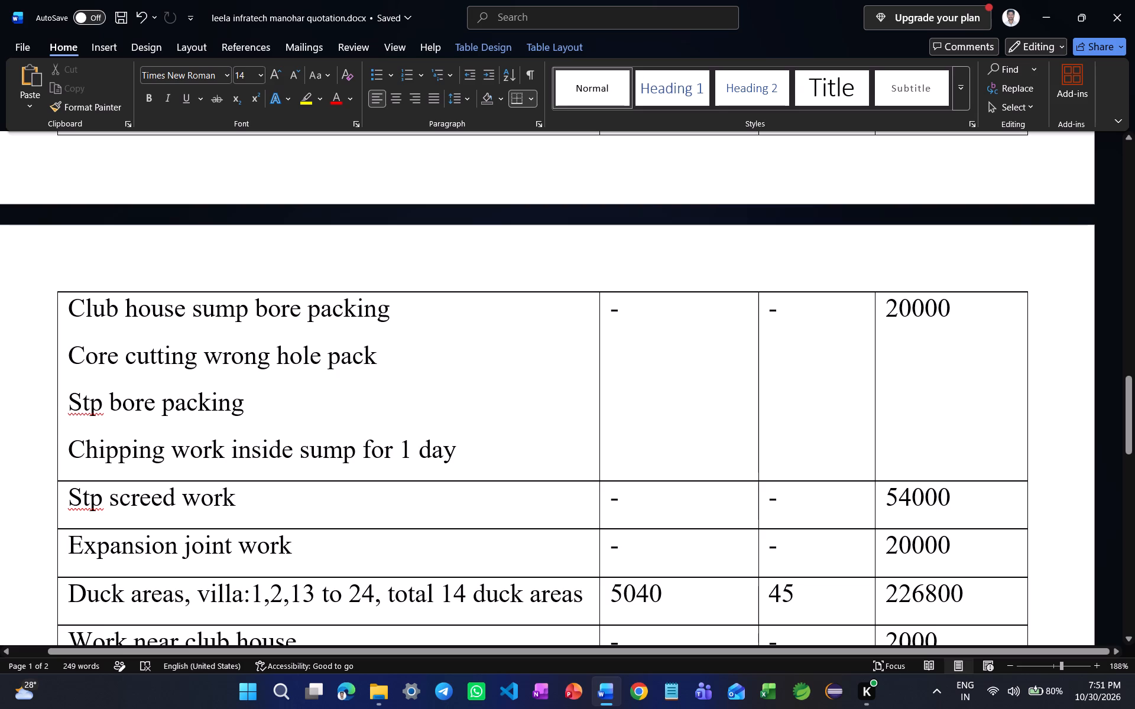
{"action": "scroll", "coordinate": [227, 434], "scroll_direction": "down", "scroll_amount": 1}
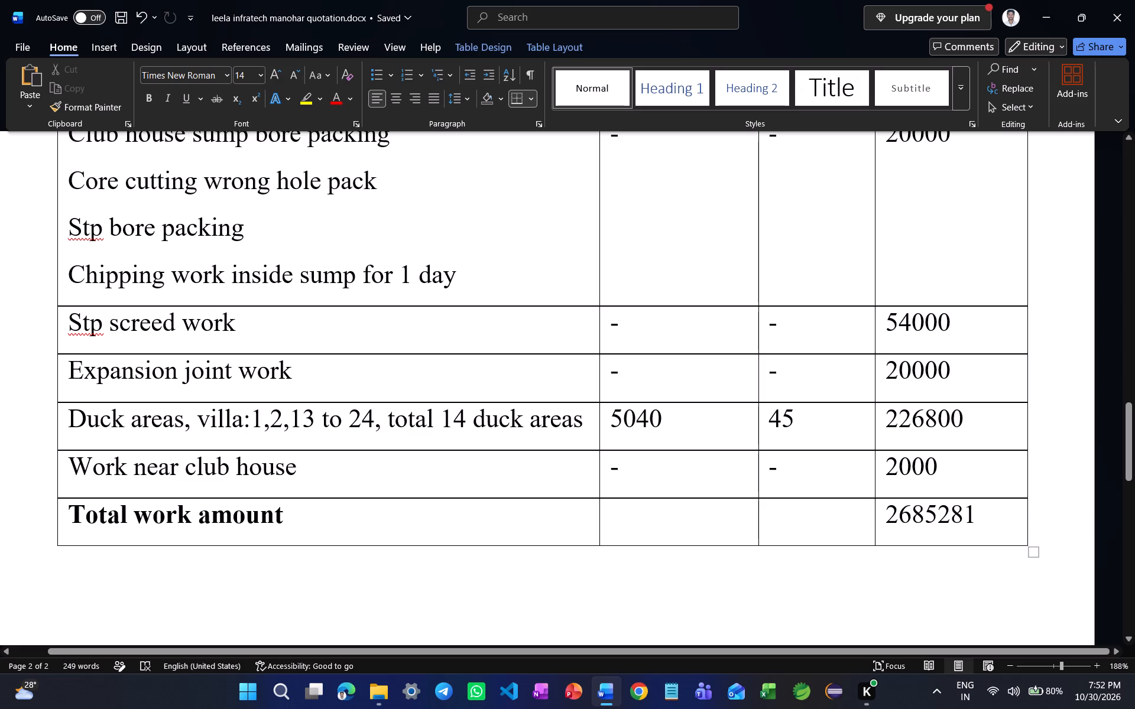
Recalculate the amount in the "Total work amount" row using the formula =SUM(ABOVE).
{"action": "left_click", "coordinate": [996, 516]}
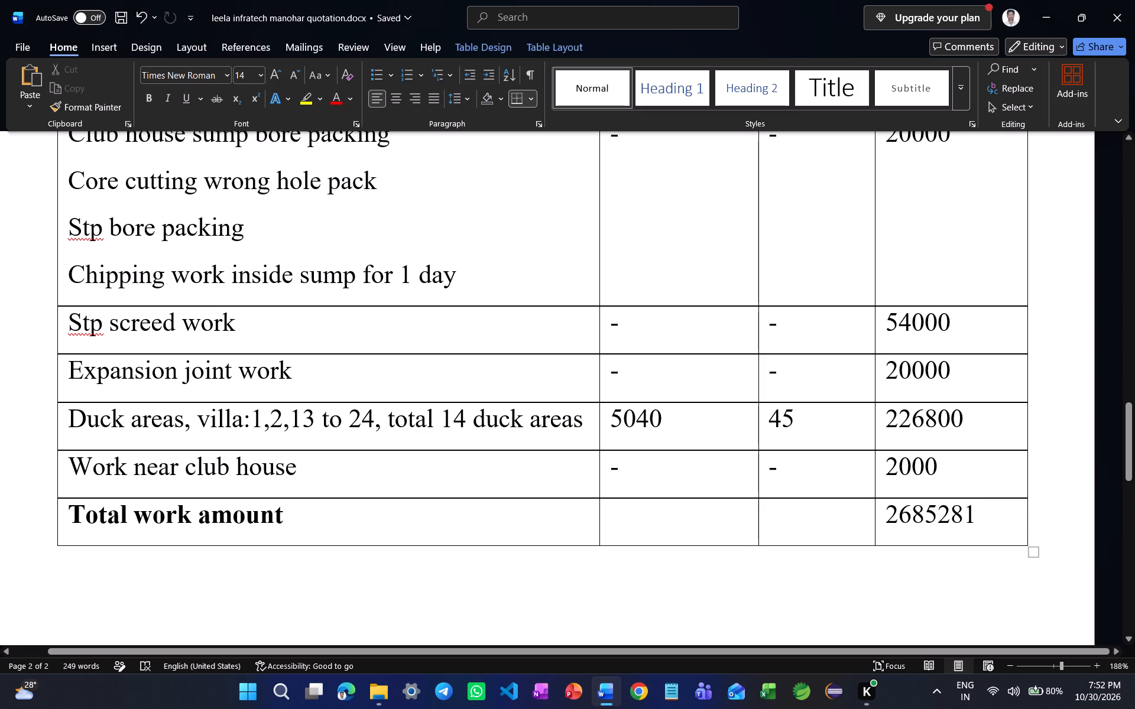
{"action": "left_click", "coordinate": [989, 522]}
{"action": "left_click", "coordinate": [572, 38]}
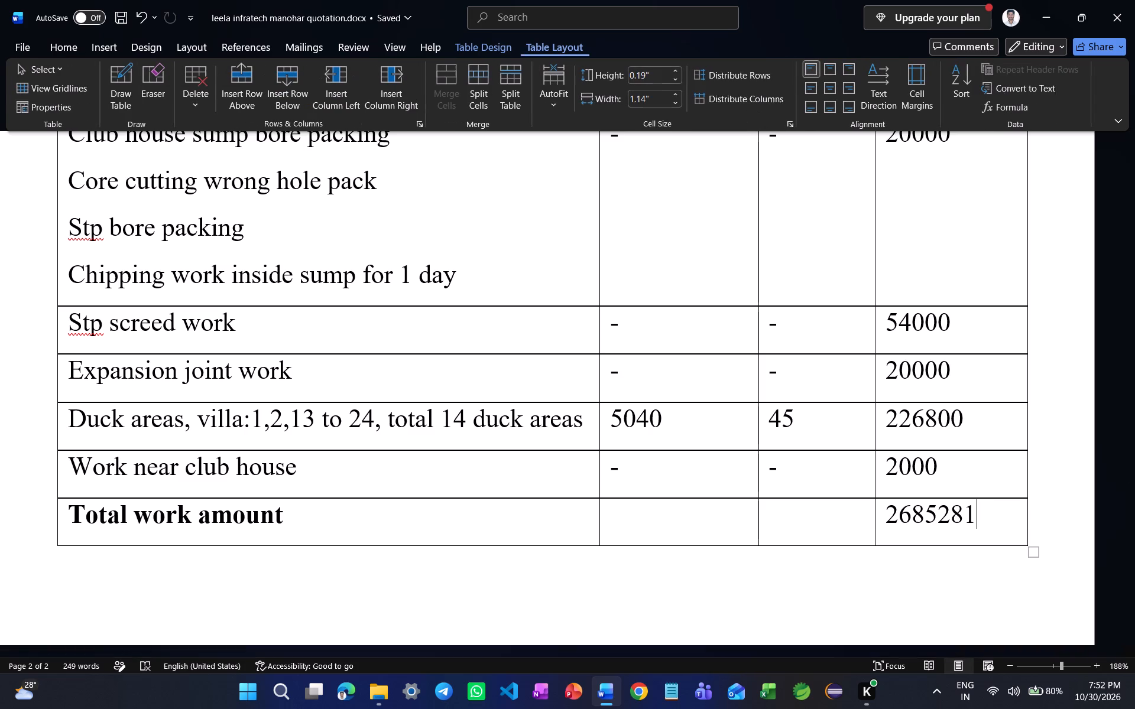
{"action": "left_click", "coordinate": [1024, 109]}
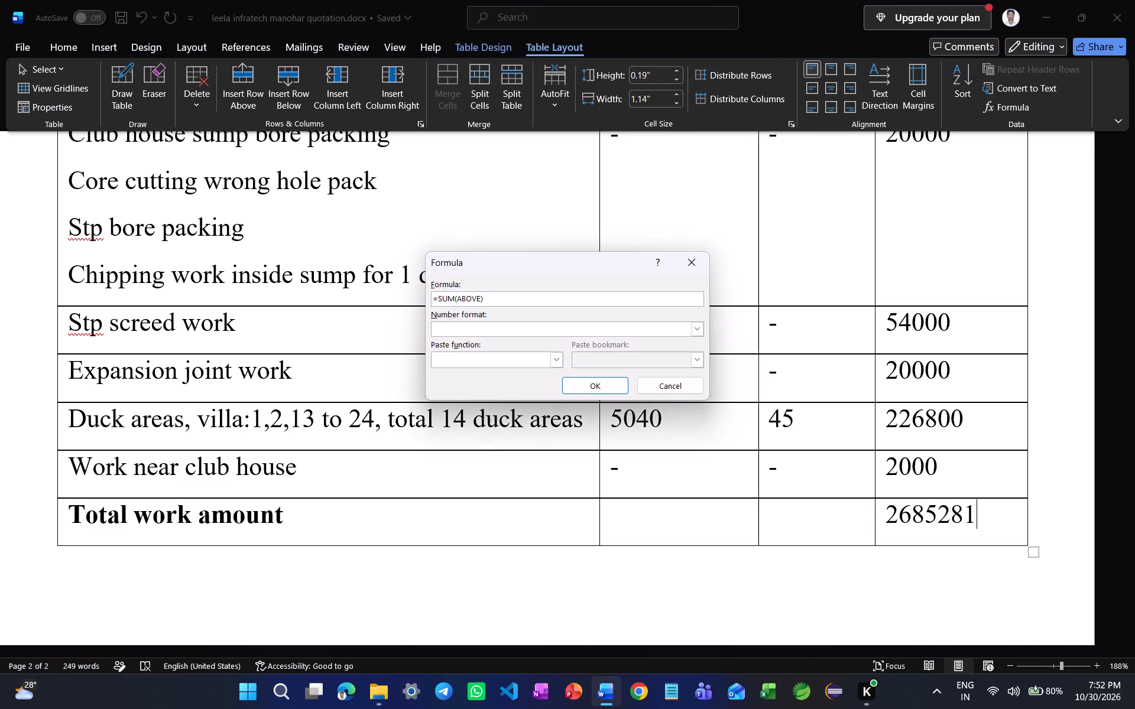
{"action": "left_click", "coordinate": [601, 384]}
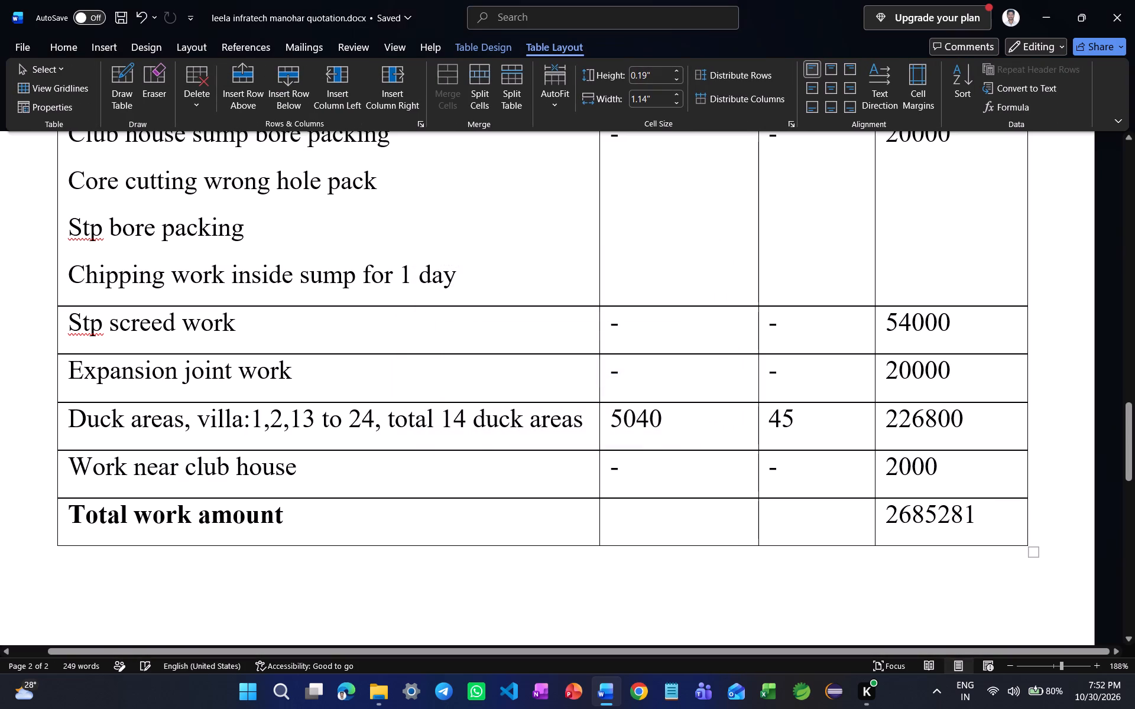
Save the quotation document, leaving no extra blank line in the total amount cell.
{"action": "left_click", "coordinate": [990, 515]}
{"action": "scroll", "coordinate": [978, 454], "scroll_direction": "down", "scroll_amount": 9}
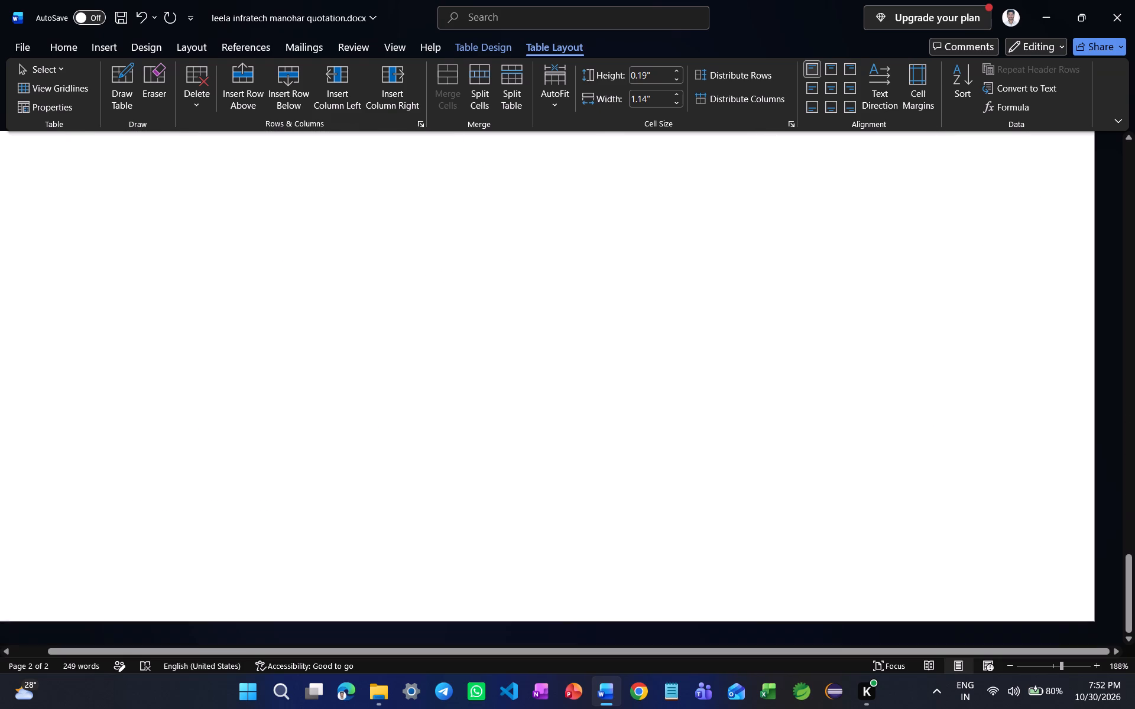
{"action": "scroll", "coordinate": [978, 454], "scroll_direction": "up", "scroll_amount": 5}
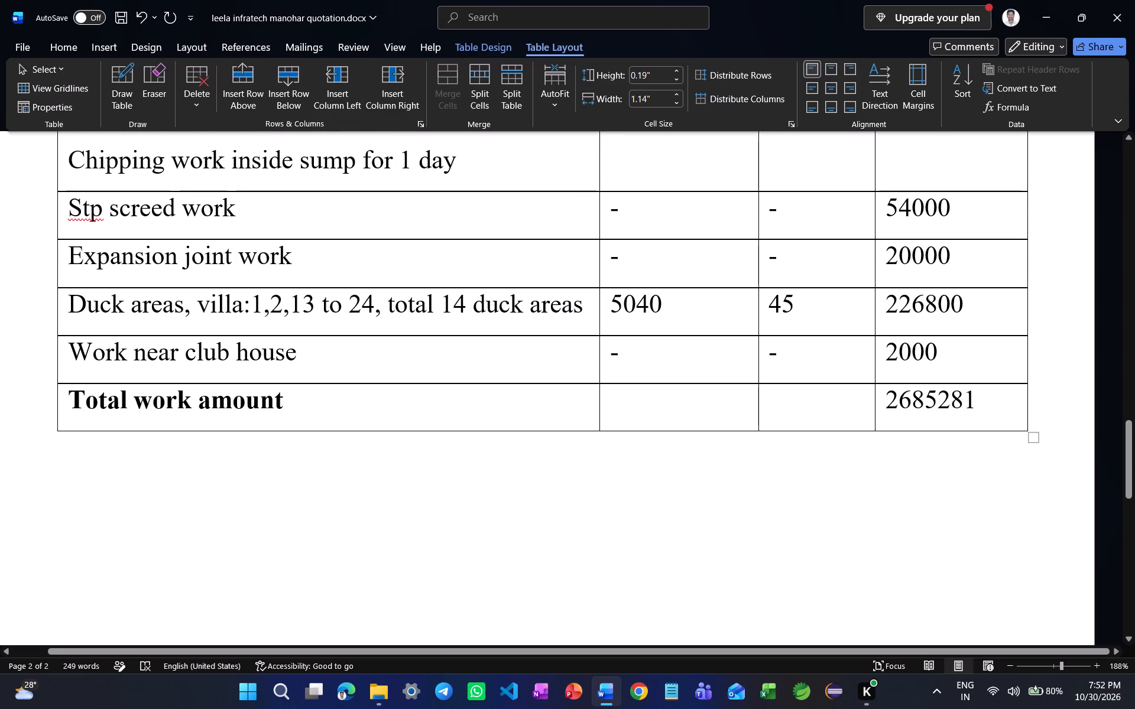
{"action": "key", "text": "ctrl+s"}
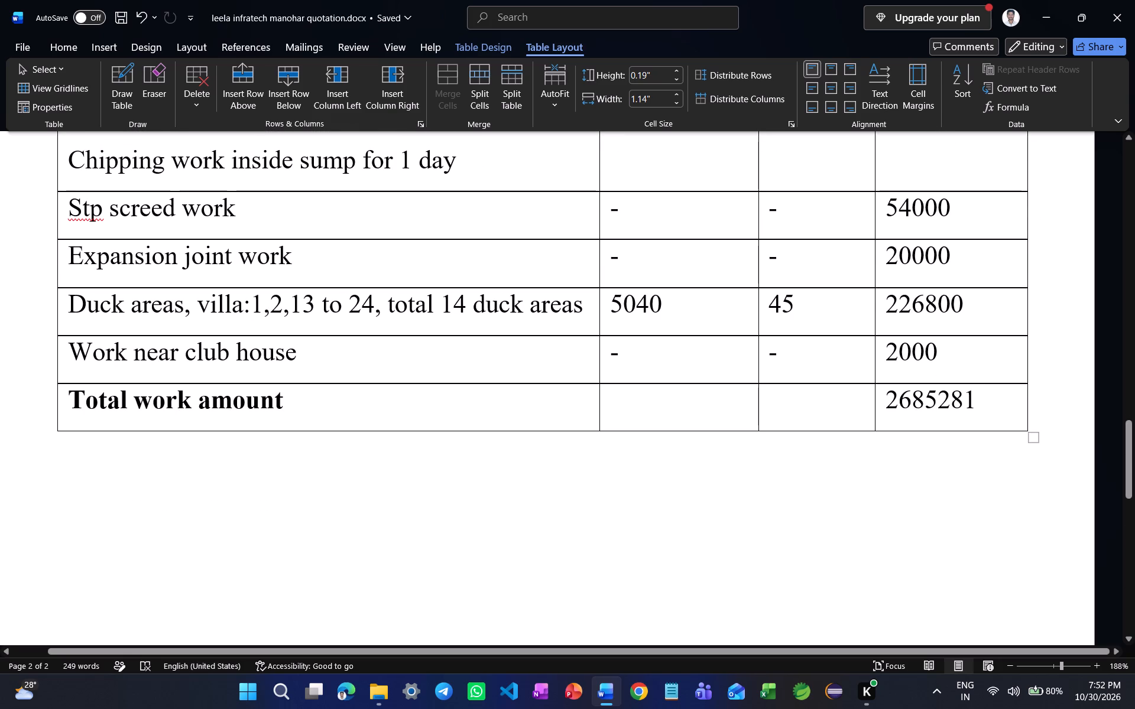
{"action": "key", "text": "Return"}
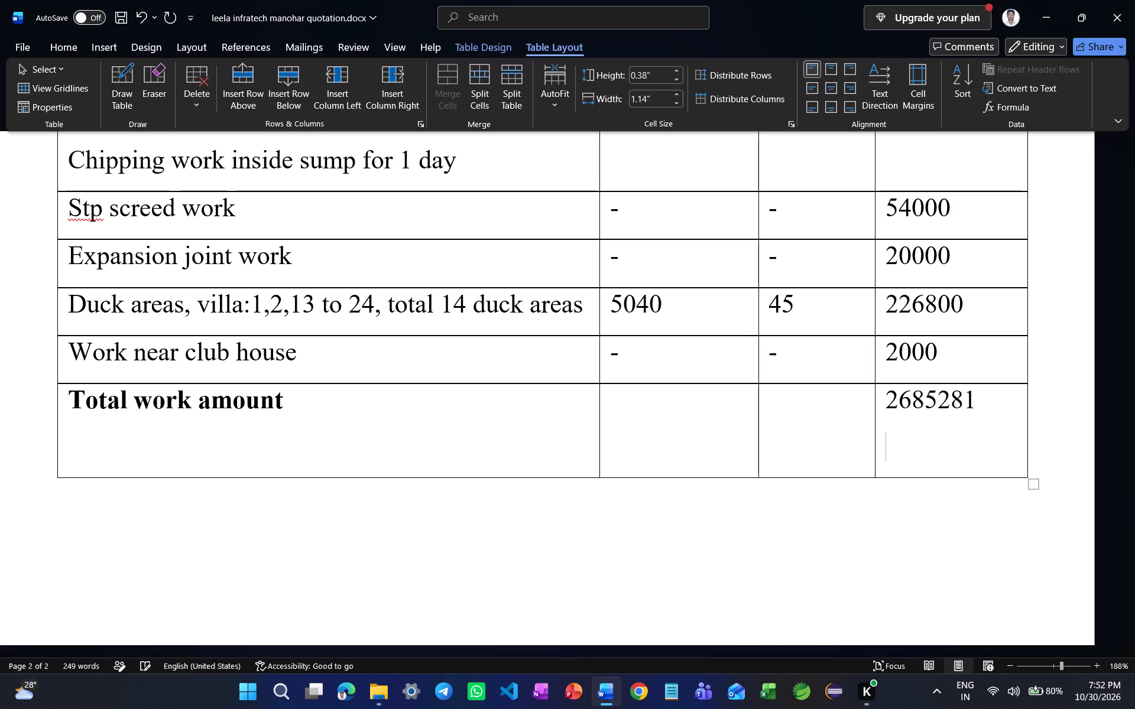
{"action": "key", "text": "ctrl+z"}
{"action": "key", "text": "ctrl+s"}
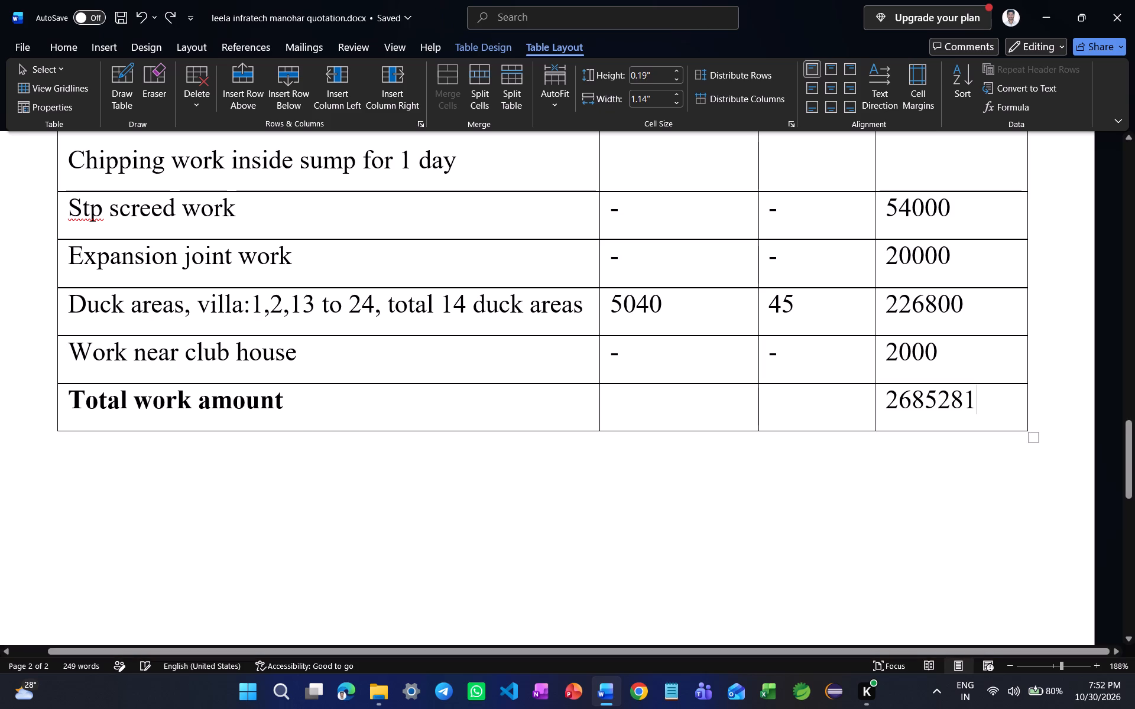
{"action": "scroll", "coordinate": [752, 480], "scroll_direction": "up", "scroll_amount": 1}
{"action": "left_click", "coordinate": [58, 44]}
{"action": "scroll", "coordinate": [615, 346], "scroll_direction": "down", "scroll_amount": 1}
{"action": "key", "text": "ctrl+s"}
Save a PDF copy of the quotation in the document's own folder under the same file name.
{"action": "scroll", "coordinate": [615, 346], "scroll_direction": "up", "scroll_amount": 9}
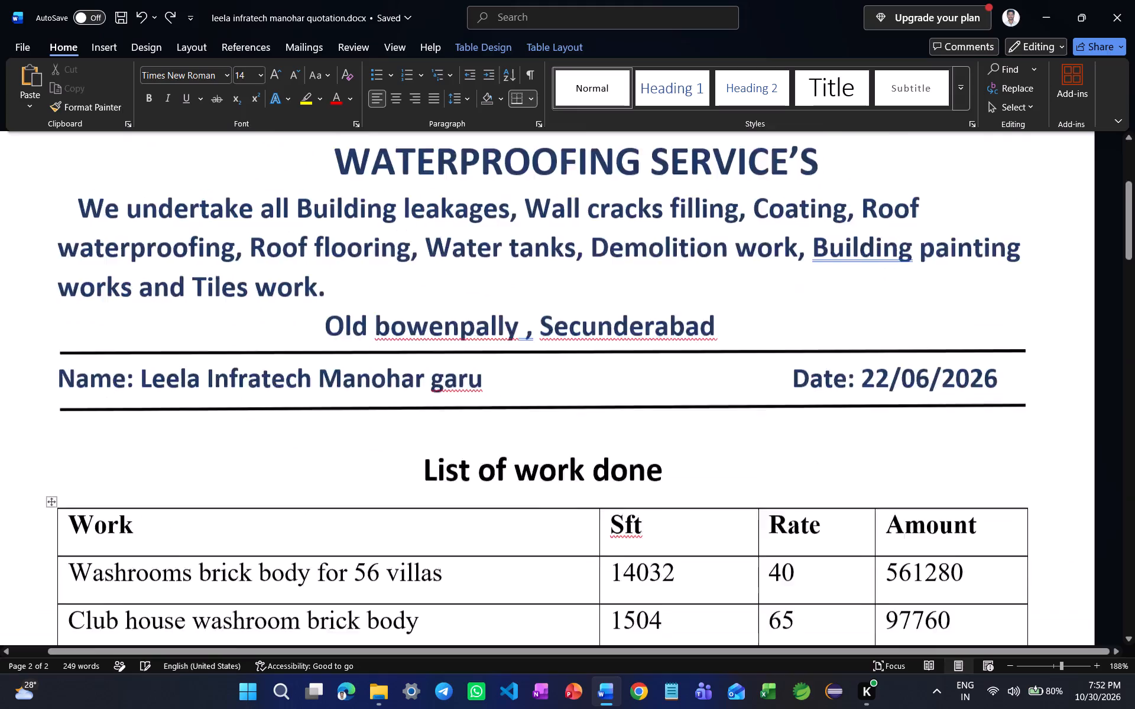
{"action": "scroll", "coordinate": [615, 346], "scroll_direction": "up", "scroll_amount": 4}
{"action": "left_click", "coordinate": [8, 47]}
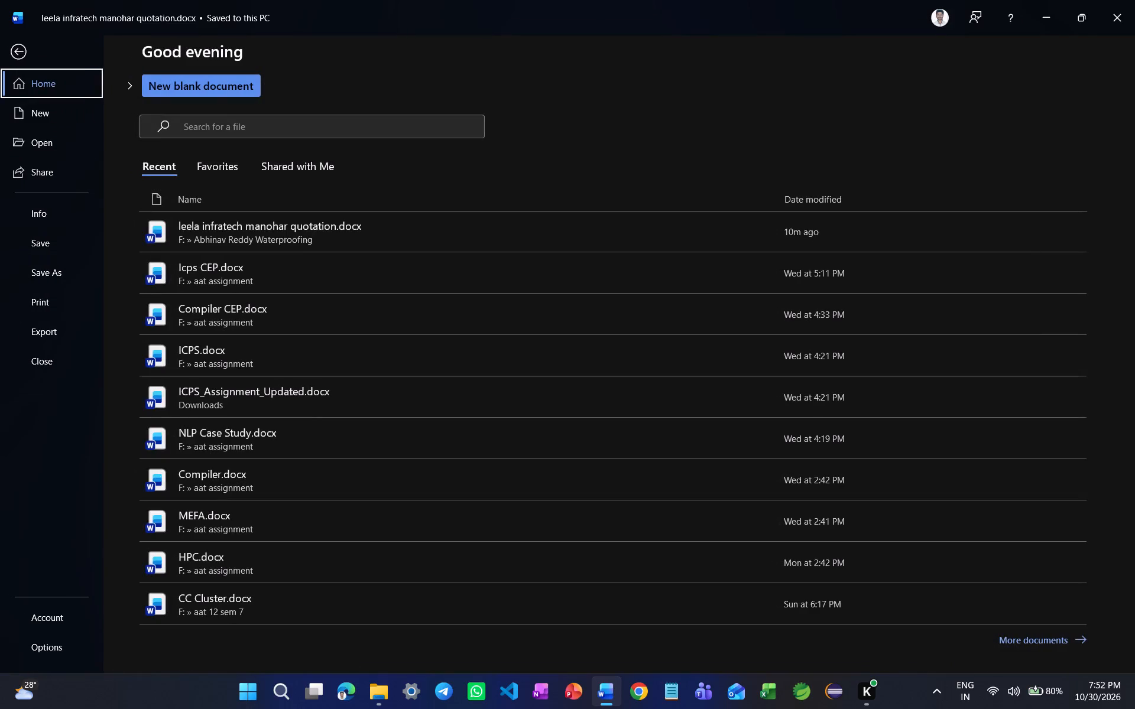
{"action": "left_click", "coordinate": [67, 266]}
{"action": "left_click", "coordinate": [238, 349]}
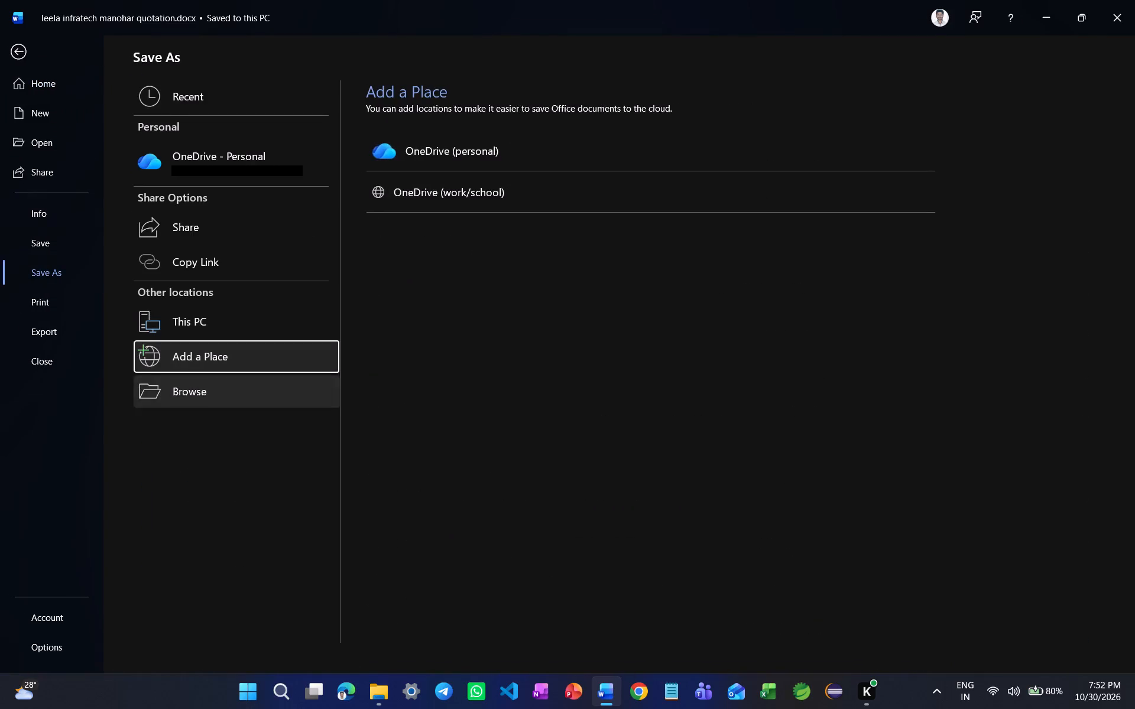
{"action": "left_click", "coordinate": [215, 395]}
{"action": "left_click", "coordinate": [189, 269]}
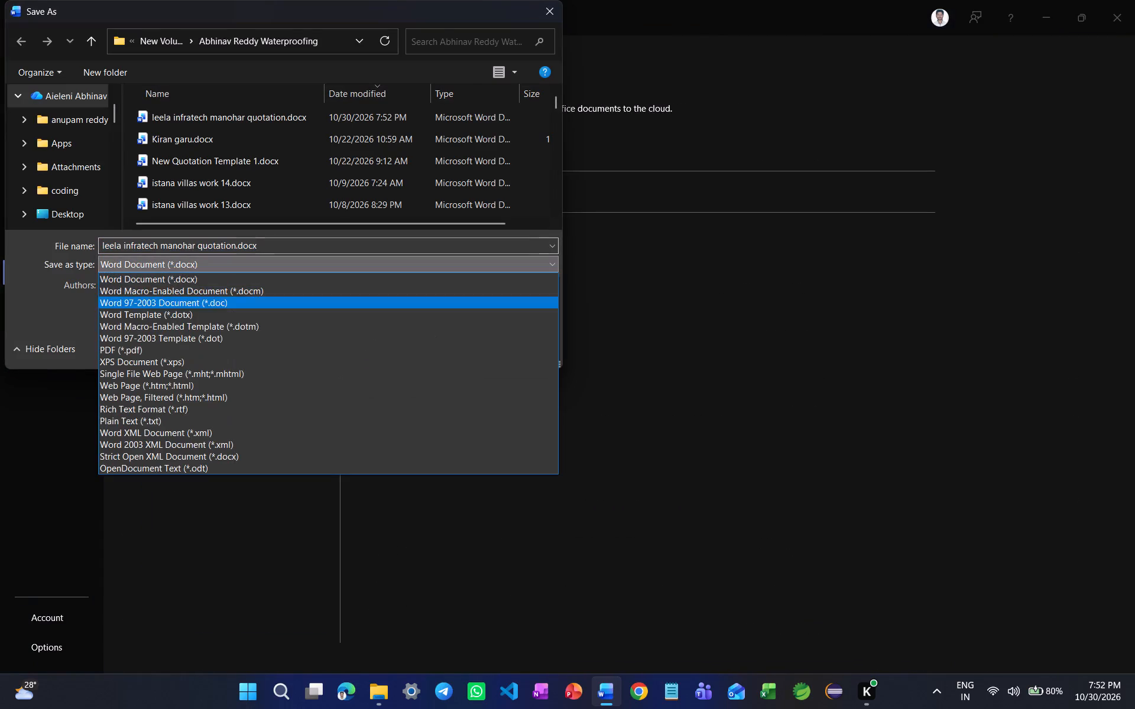
{"action": "left_click", "coordinate": [159, 349]}
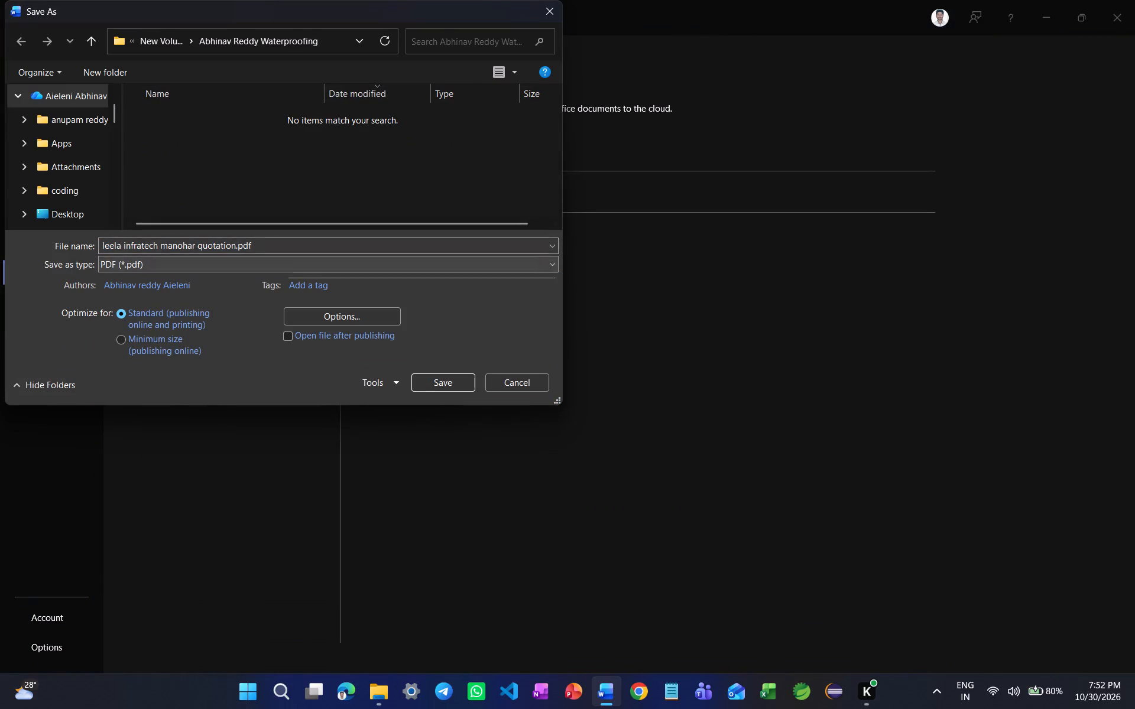
{"action": "left_click", "coordinate": [437, 385]}
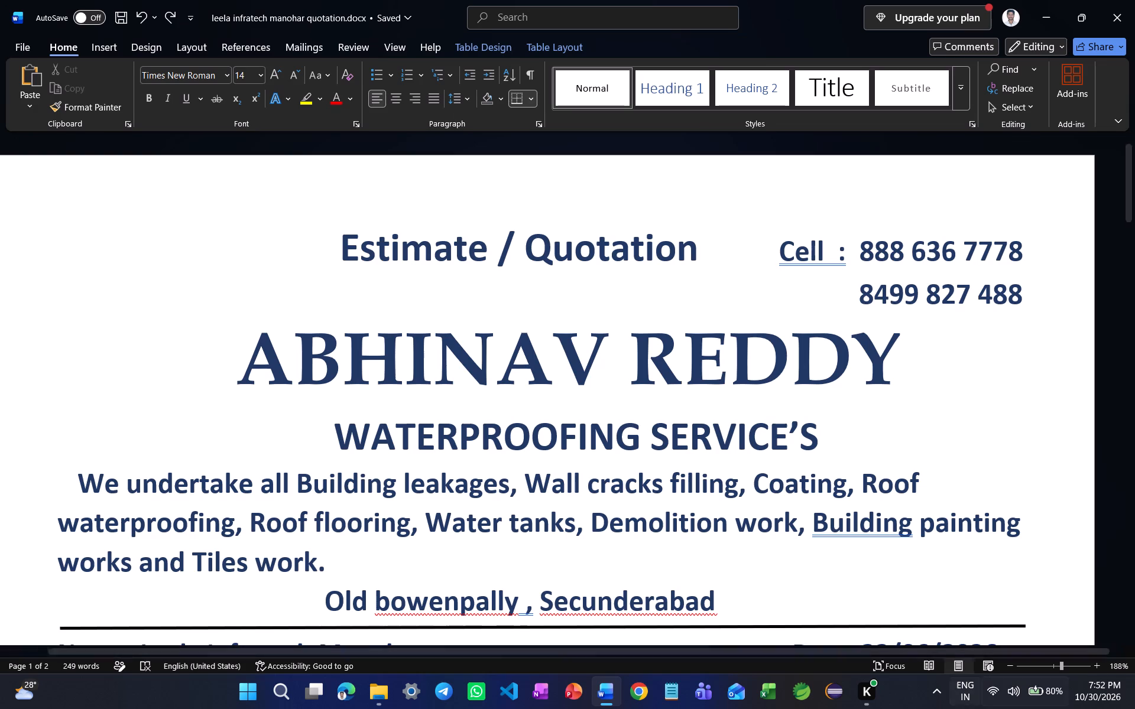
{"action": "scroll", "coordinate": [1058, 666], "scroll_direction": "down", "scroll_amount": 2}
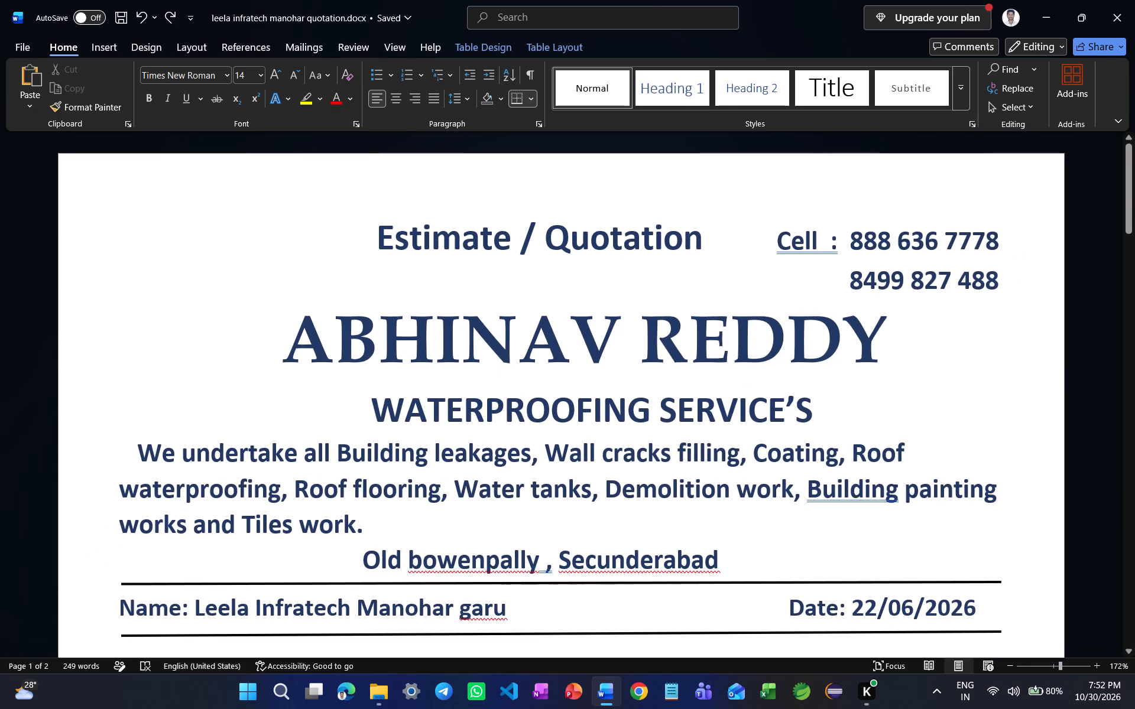
Change the date in the quotation header to 30/10/2026 and save the document.
{"action": "scroll", "coordinate": [451, 388], "scroll_direction": "down", "scroll_amount": 3}
{"action": "scroll", "coordinate": [442, 398], "scroll_direction": "up", "scroll_amount": 2}
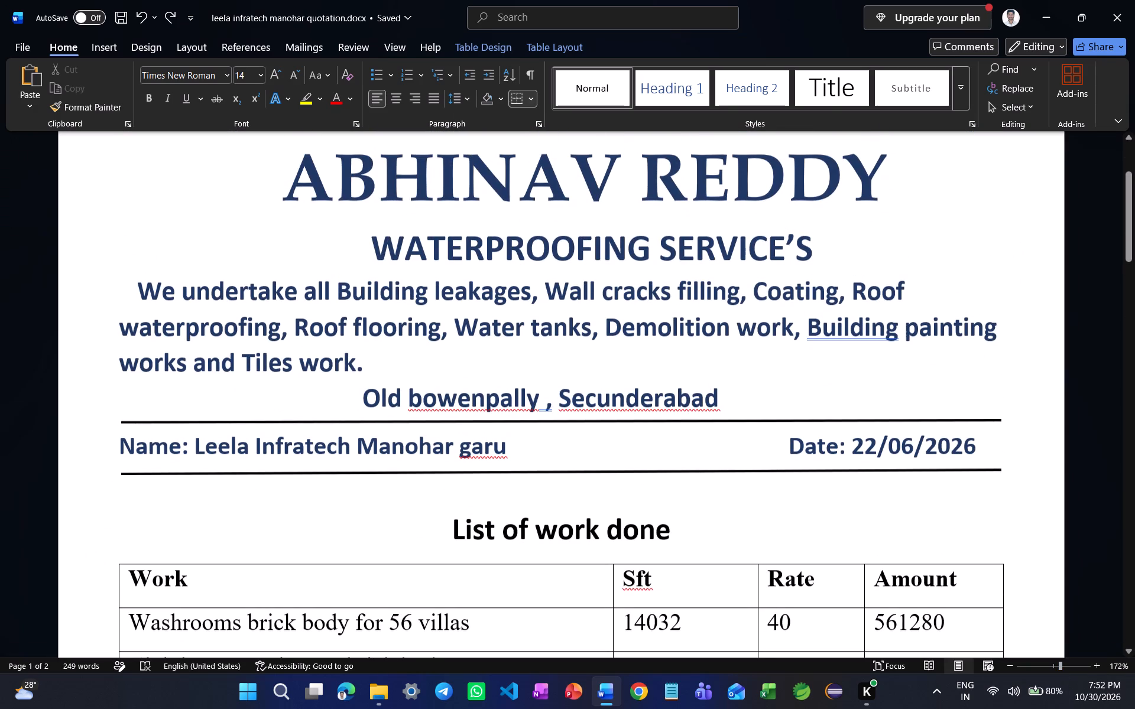
{"action": "left_click", "coordinate": [875, 443]}
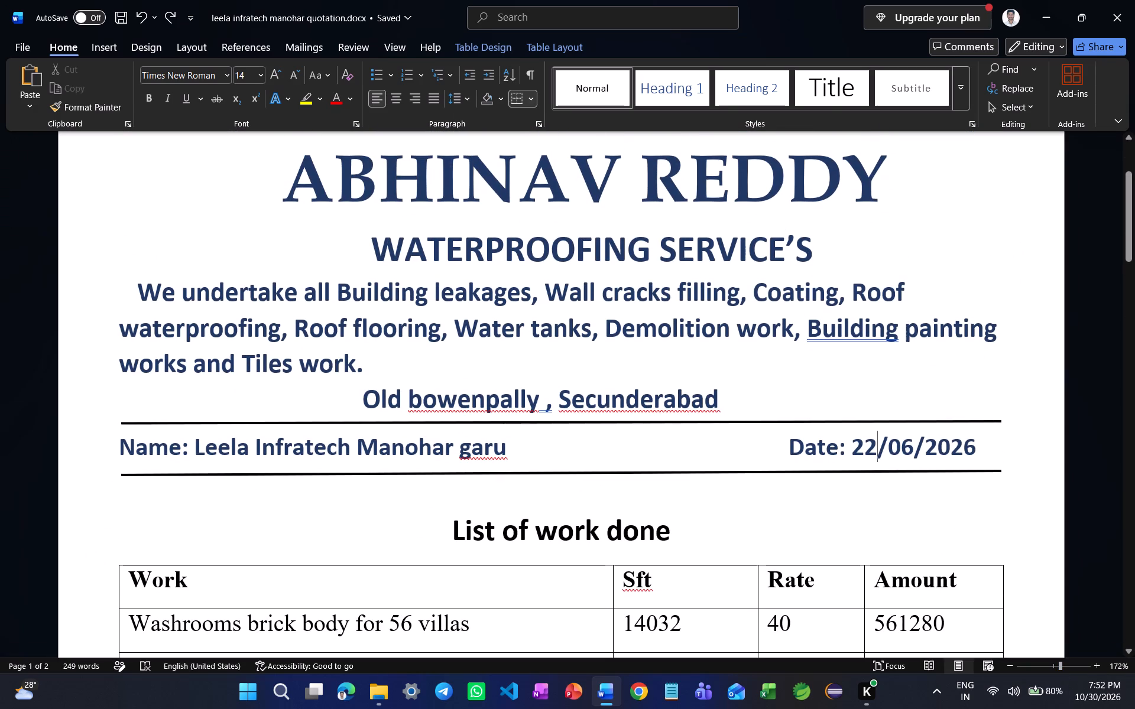
{"action": "key", "text": "BackSpace"}
{"action": "key", "text": "BackSpace"}
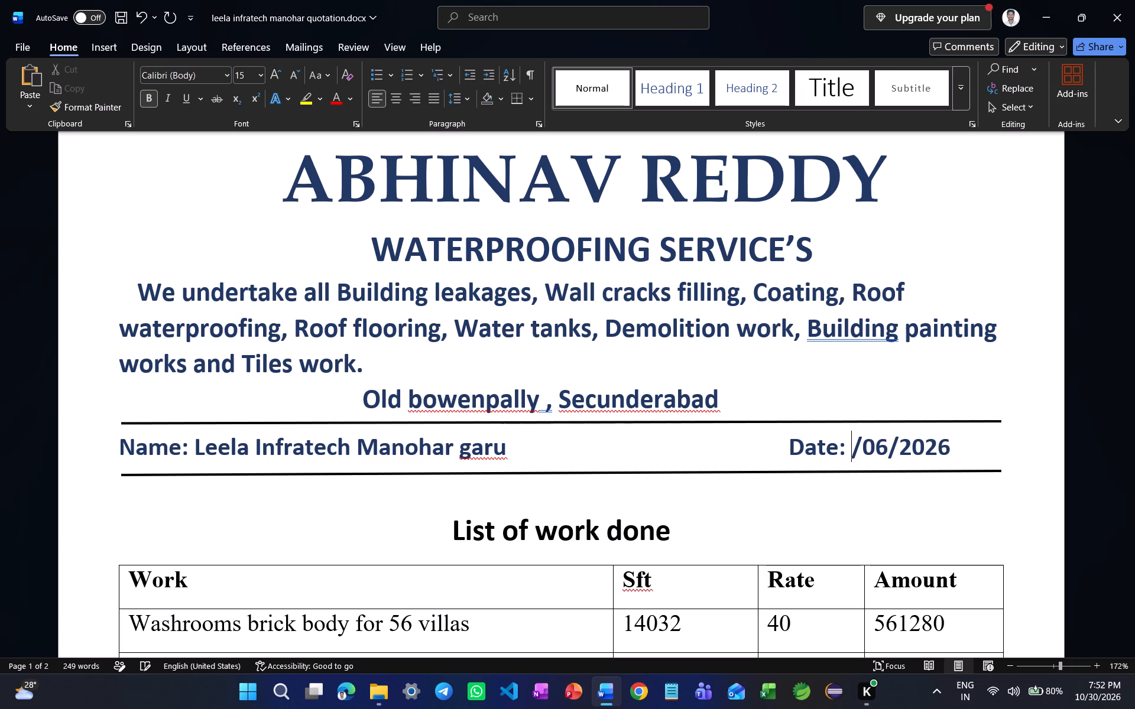
{"action": "type", "text": "30"}
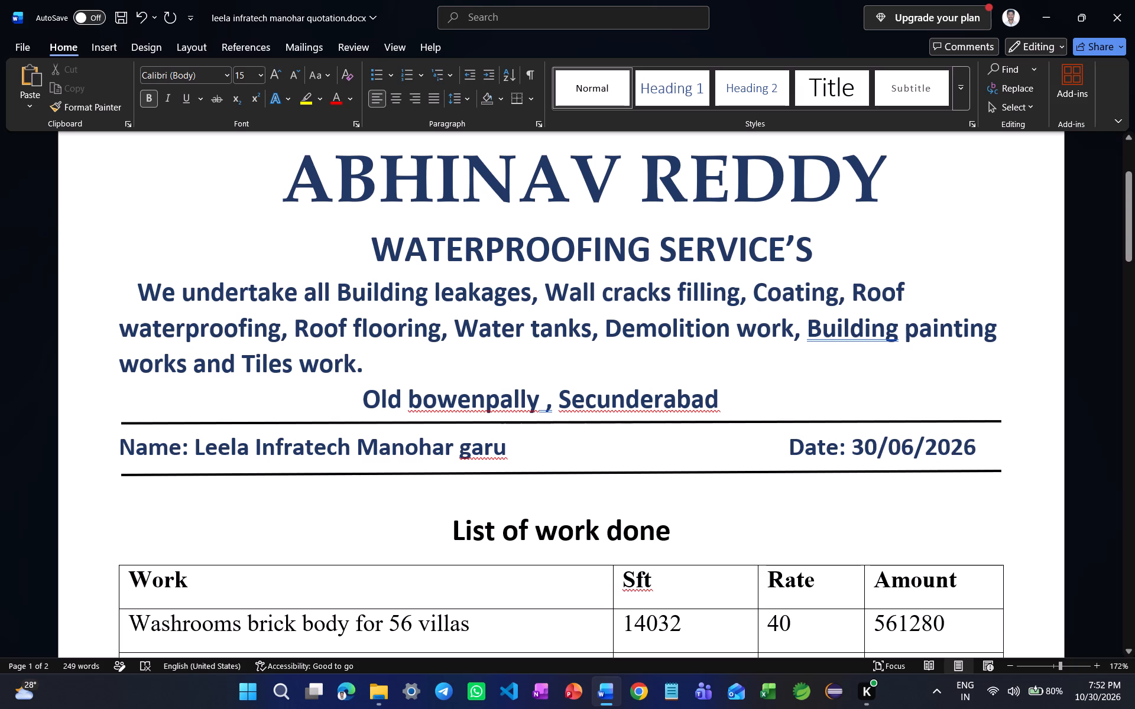
{"action": "left_click", "coordinate": [919, 440]}
{"action": "key", "text": "BackSpace"}
{"action": "key", "text": "BackSpace"}
{"action": "type", "text": "10"}
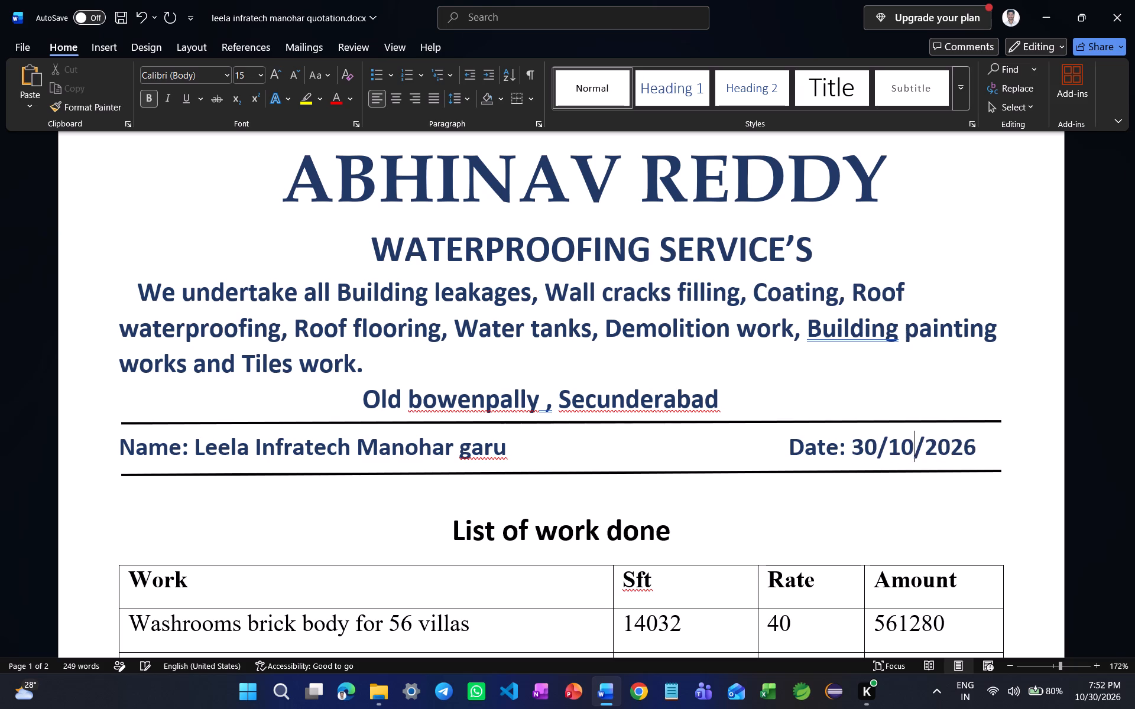
{"action": "key", "text": "ctrl+s"}
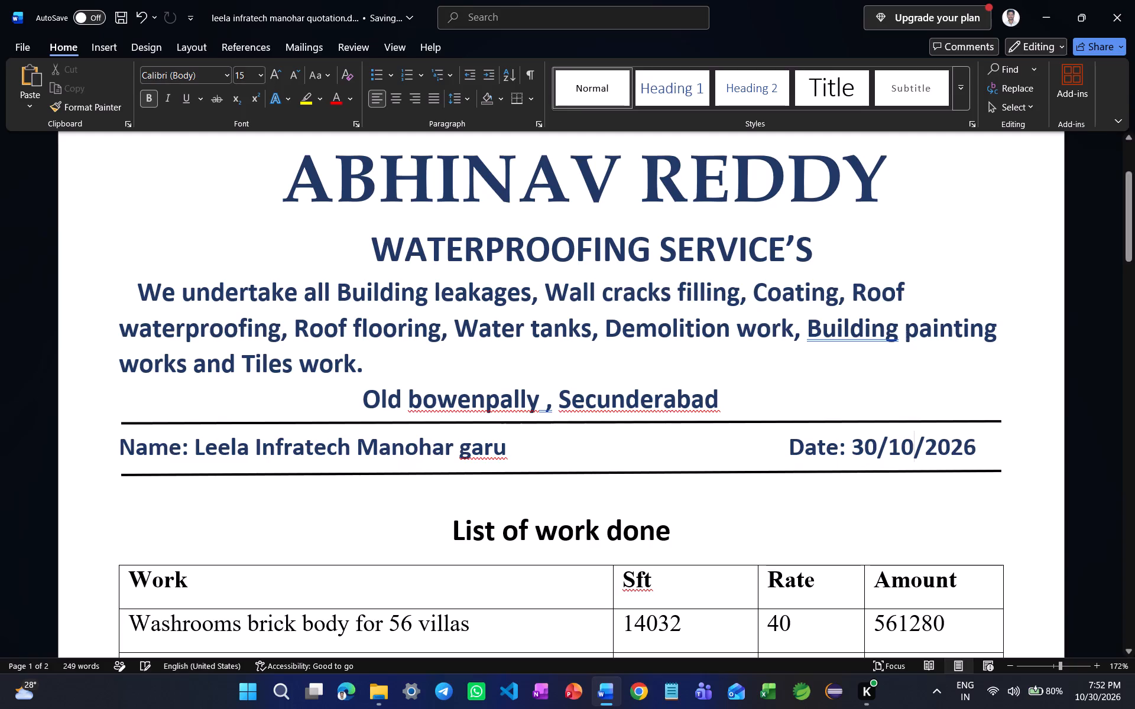
Save the redated quotation as a PDF in the document's own folder, replacing the earlier PDF of the same name.
{"action": "left_click", "coordinate": [19, 41]}
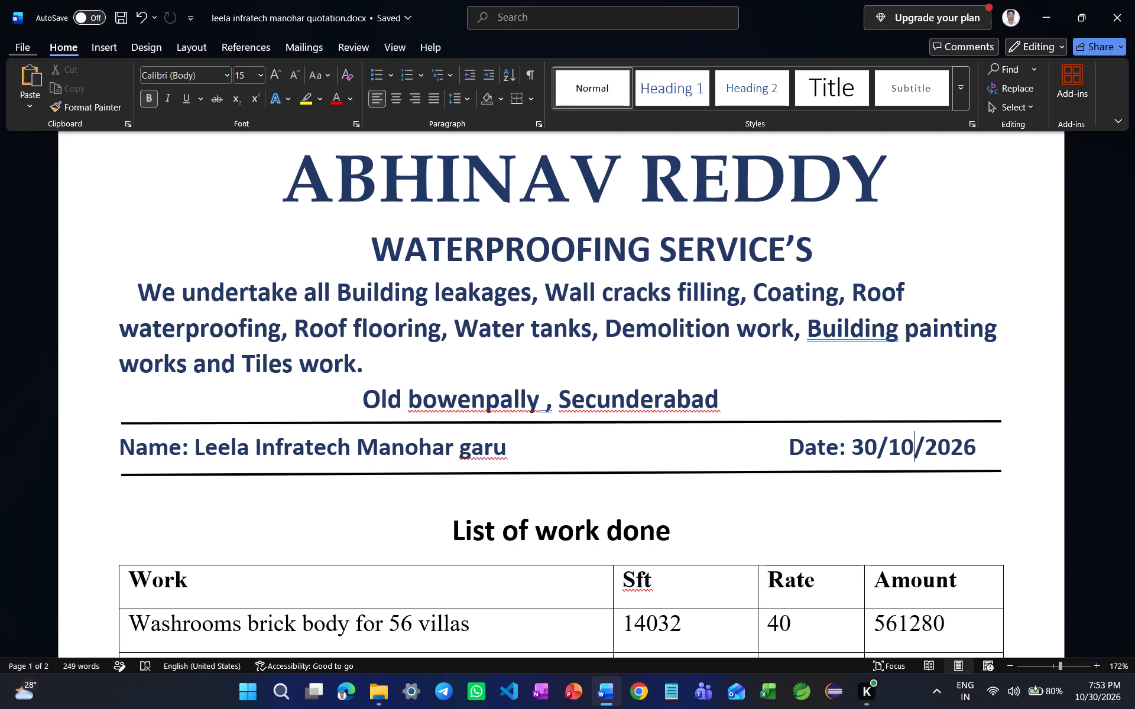
{"action": "left_click", "coordinate": [54, 272]}
{"action": "left_click", "coordinate": [229, 399]}
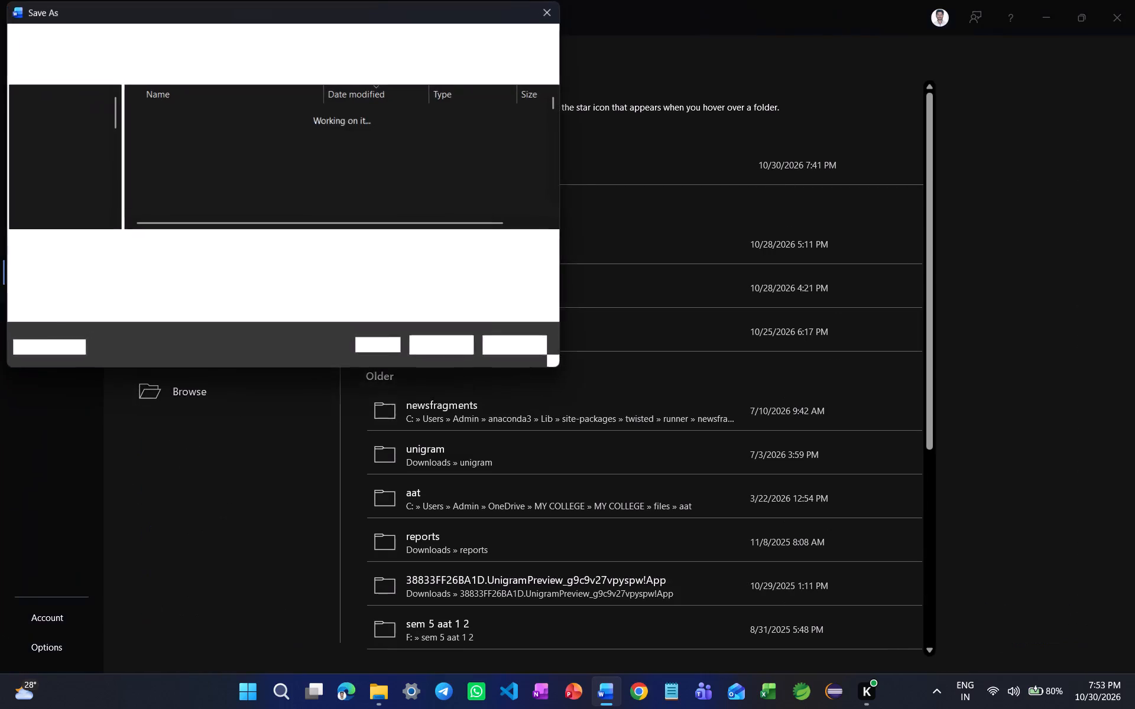
{"action": "left_click", "coordinate": [225, 266]}
{"action": "left_click", "coordinate": [194, 344]}
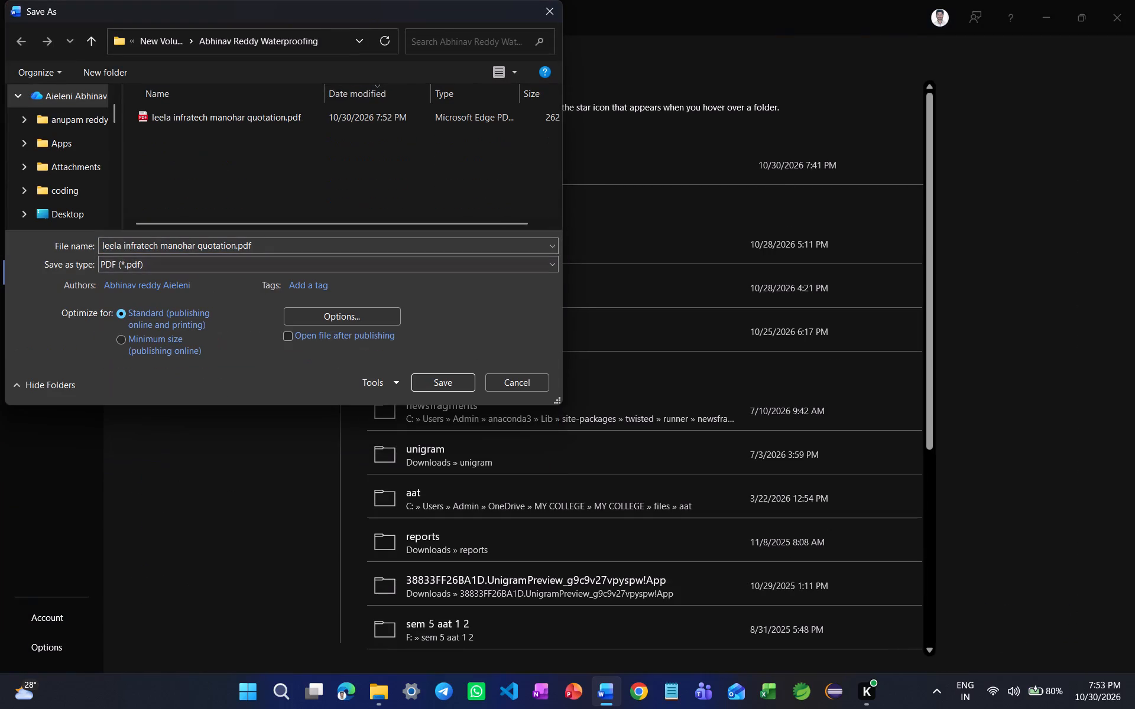
{"action": "left_click", "coordinate": [439, 379]}
{"action": "left_click", "coordinate": [314, 248]}
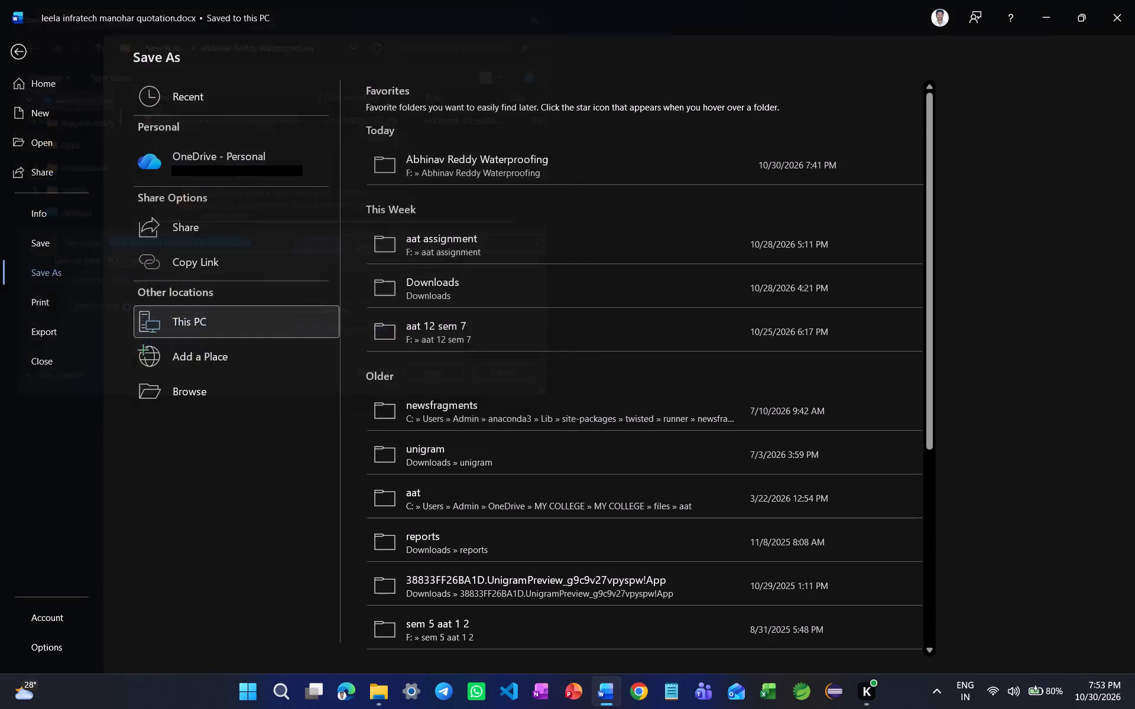
{"action": "left_click", "coordinate": [64, 43]}
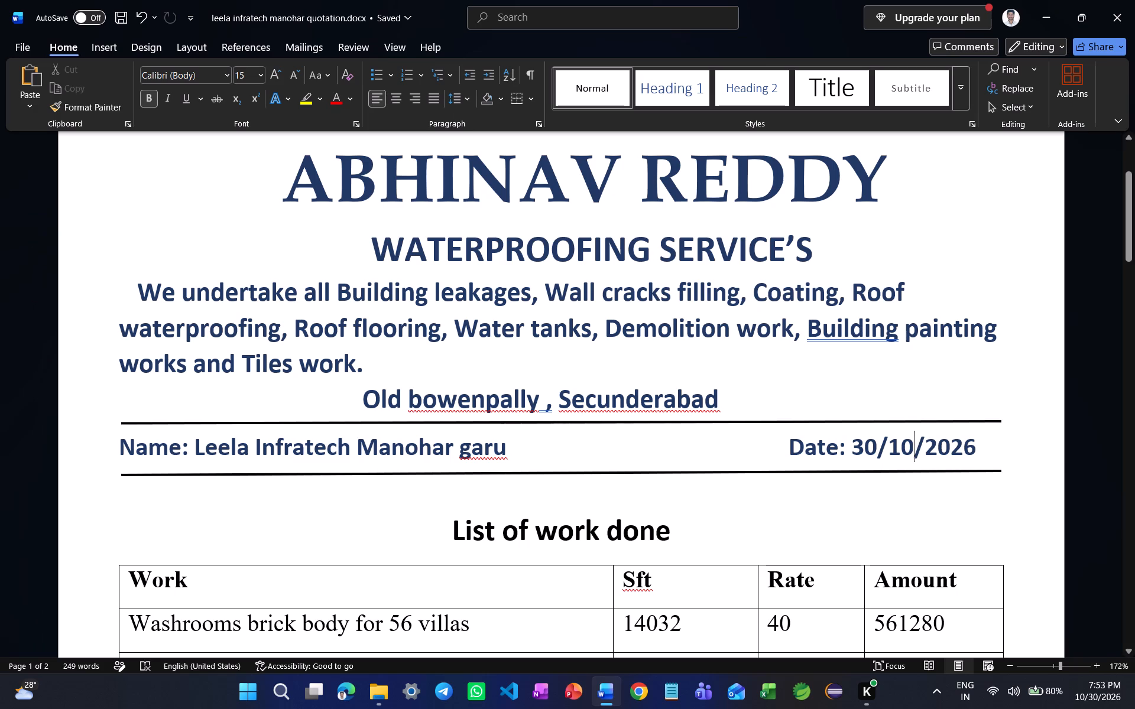
Switch to the File Explorer window with the search results for the quotation file.
{"action": "left_click", "coordinate": [375, 701]}
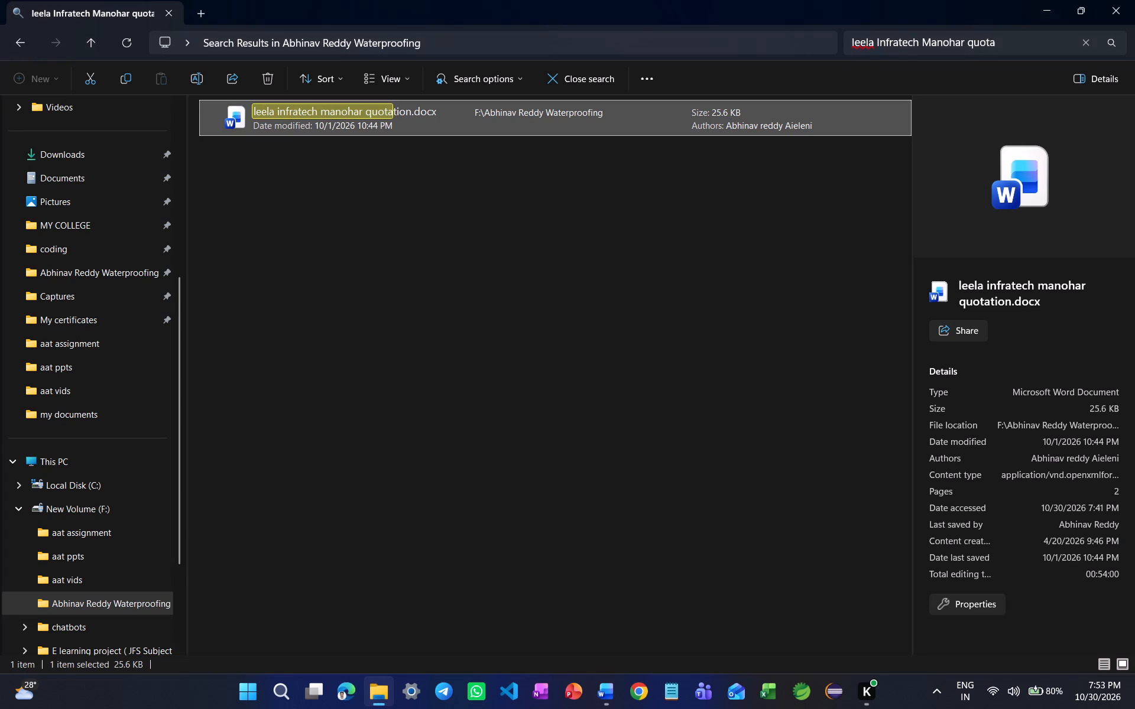
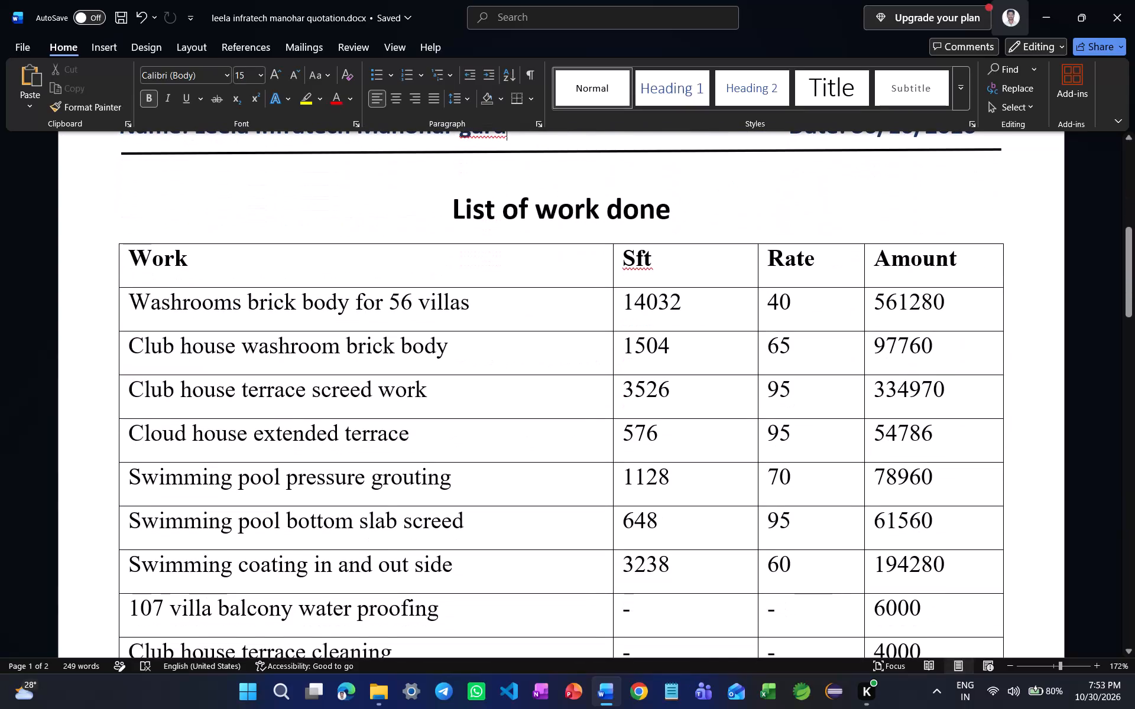
Review the whole quotation, from the work table down to the total row and back up to the header.
{"action": "left_click", "coordinate": [709, 213]}
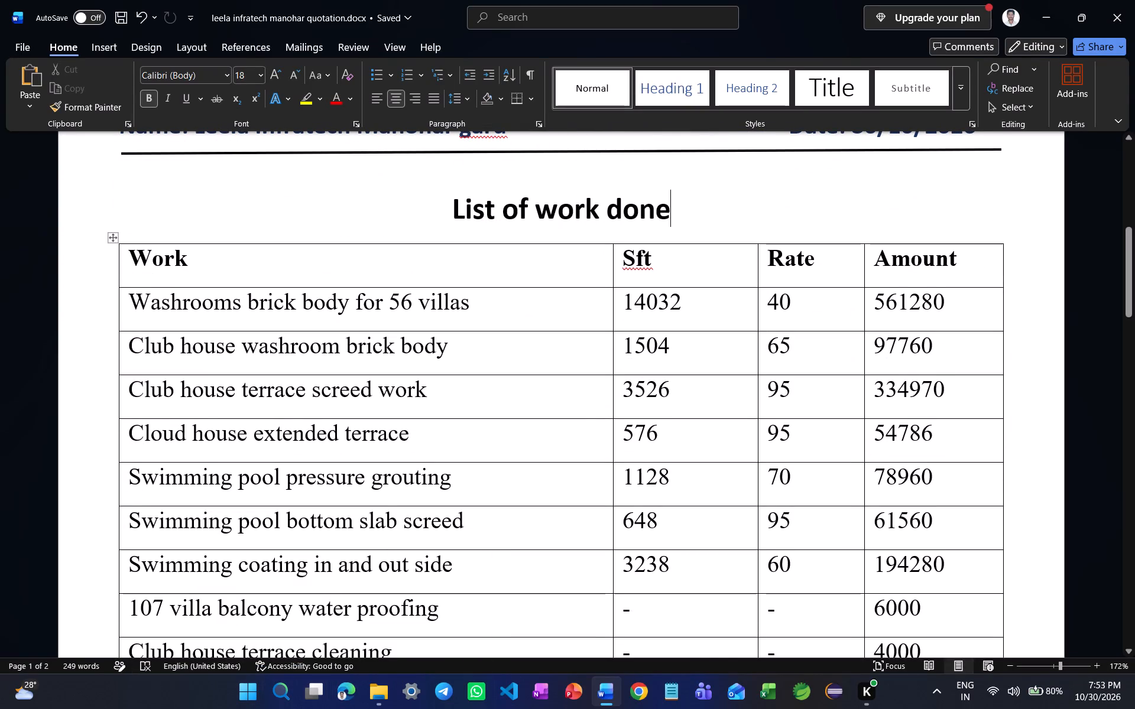
{"action": "scroll", "coordinate": [532, 337], "scroll_direction": "down", "scroll_amount": 7}
{"action": "scroll", "coordinate": [533, 336], "scroll_direction": "up", "scroll_amount": 1}
{"action": "scroll", "coordinate": [533, 336], "scroll_direction": "down", "scroll_amount": 1}
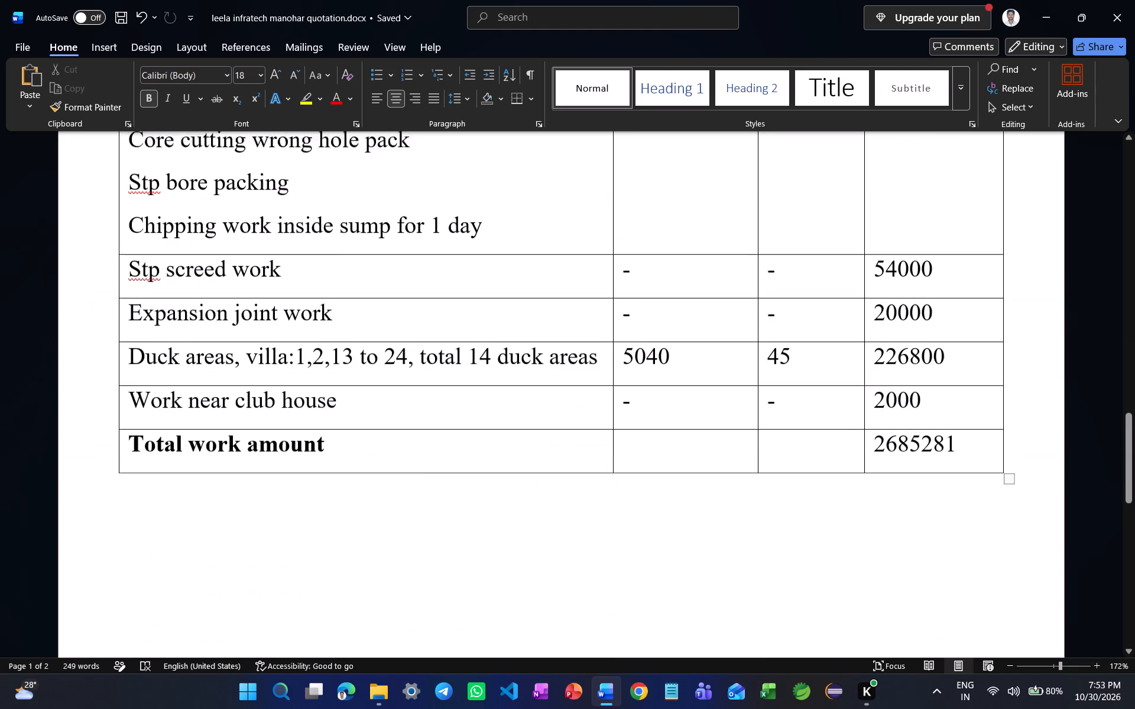
{"action": "scroll", "coordinate": [533, 336], "scroll_direction": "up", "scroll_amount": 7}
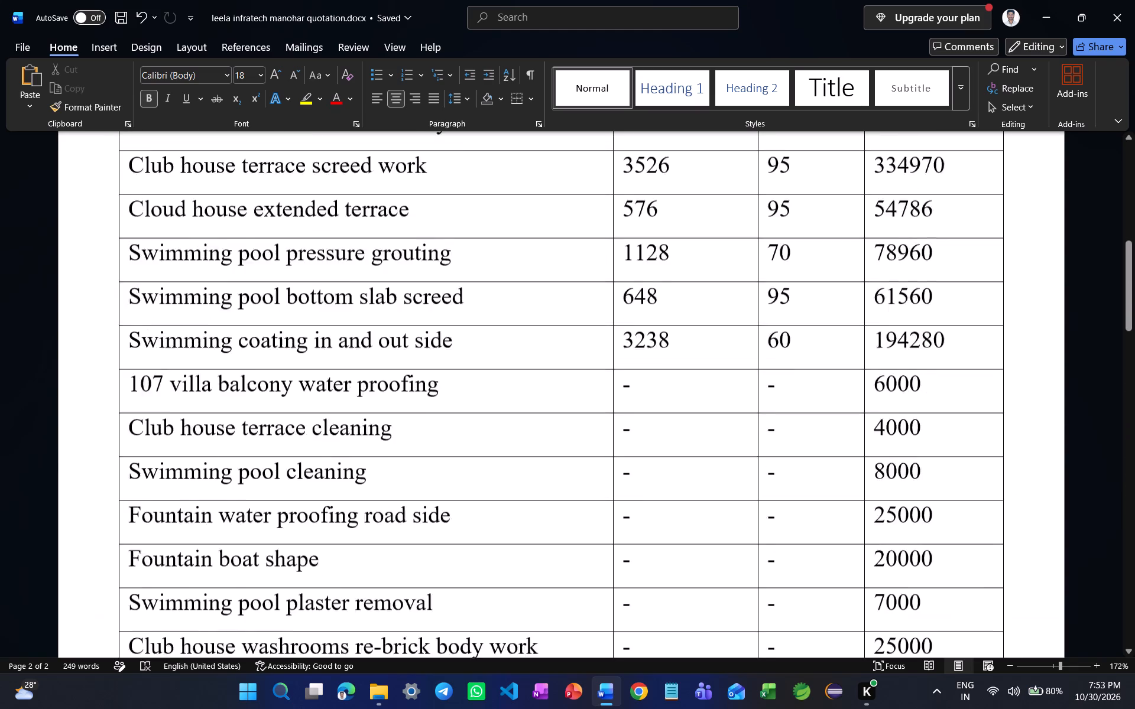
{"action": "scroll", "coordinate": [533, 336], "scroll_direction": "up", "scroll_amount": 3}
{"action": "scroll", "coordinate": [533, 336], "scroll_direction": "down", "scroll_amount": 4}
{"action": "scroll", "coordinate": [533, 336], "scroll_direction": "up", "scroll_amount": 3}
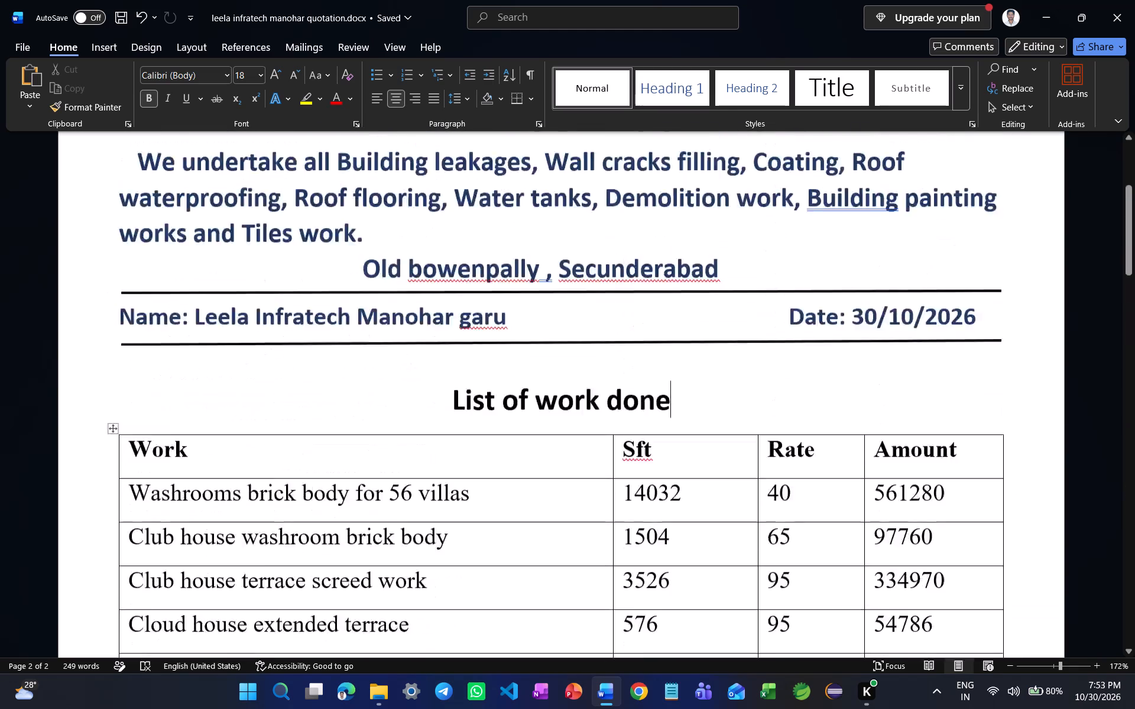
{"action": "scroll", "coordinate": [533, 336], "scroll_direction": "up", "scroll_amount": 2}
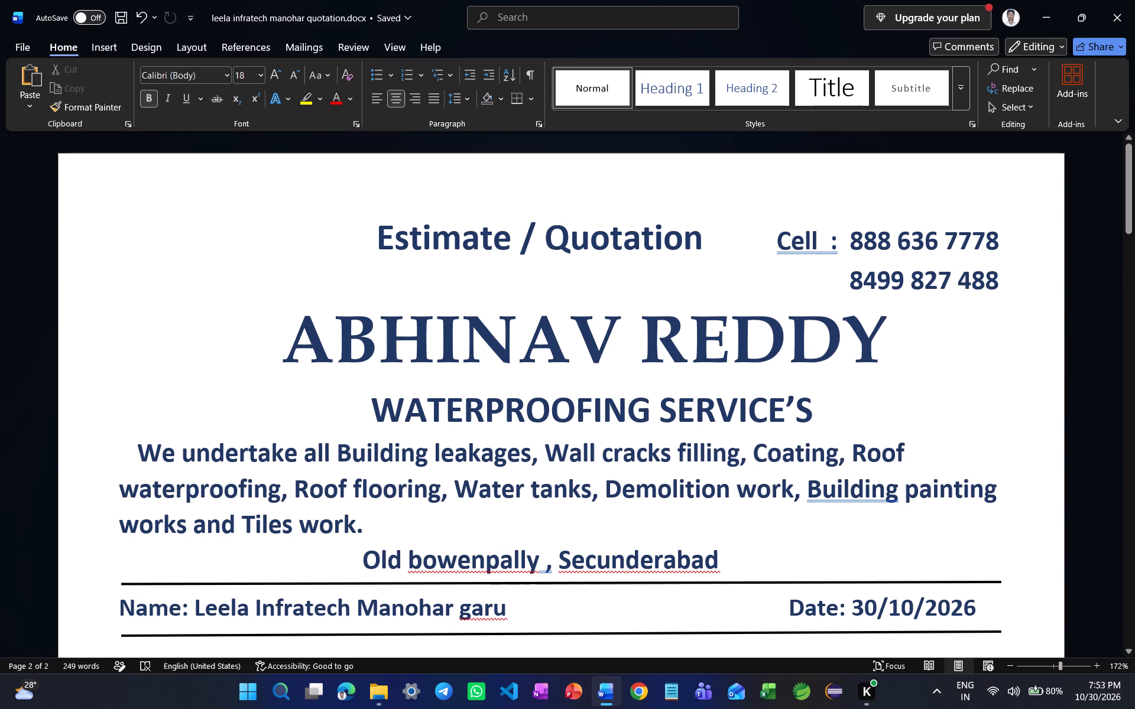
Switch to File Explorer and clear the quotation search to view the waterproofing folder's full file list.
{"action": "left_click", "coordinate": [384, 690]}
{"action": "left_click", "coordinate": [346, 180]}
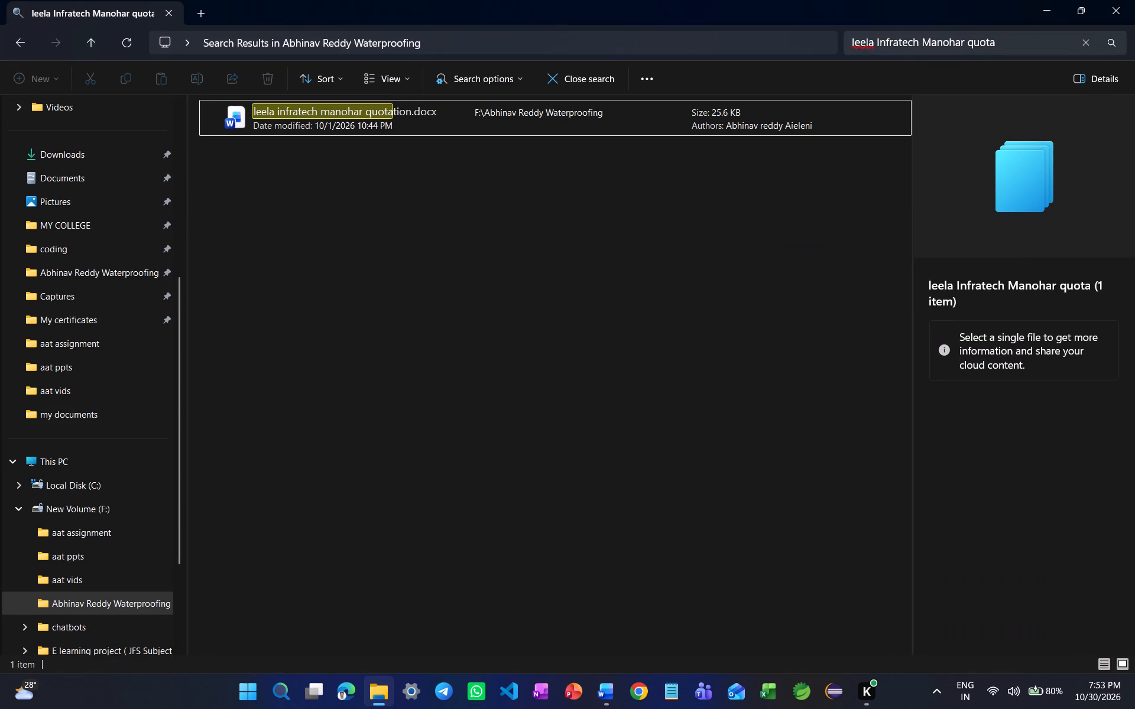
{"action": "left_click", "coordinate": [1085, 41]}
{"action": "scroll", "coordinate": [272, 173], "scroll_direction": "up", "scroll_amount": 3}
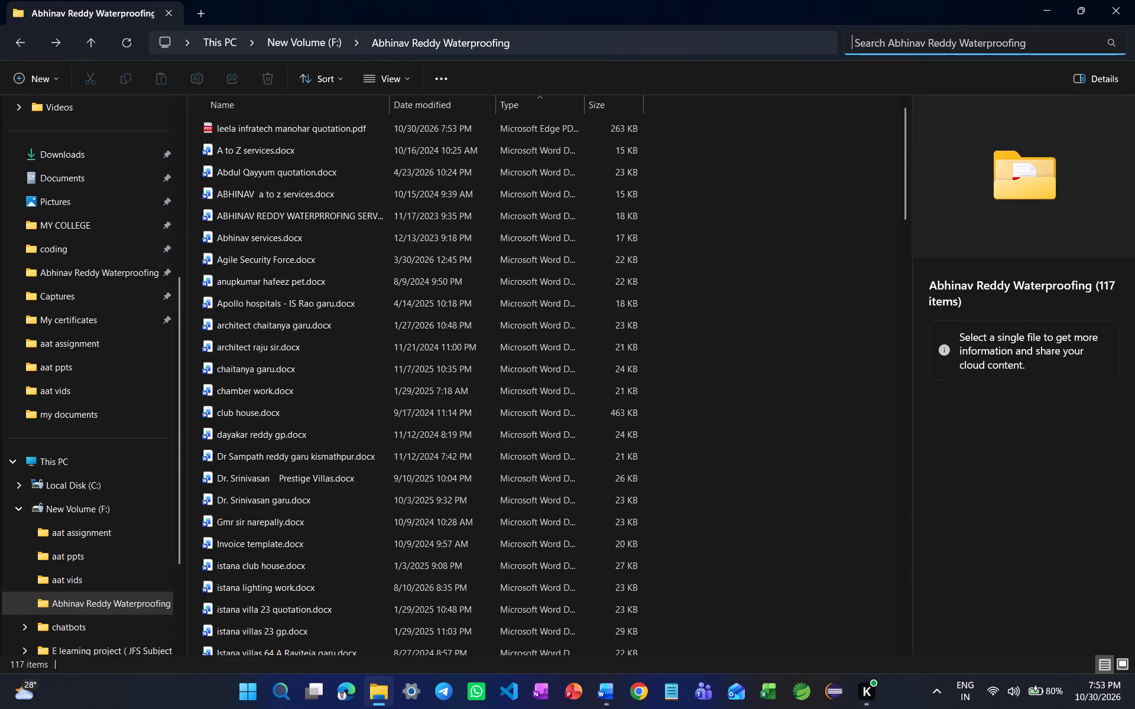
Close the File Explorer window and the quotation document in Word.
{"action": "left_click", "coordinate": [135, 47]}
{"action": "left_click", "coordinate": [168, 11]}
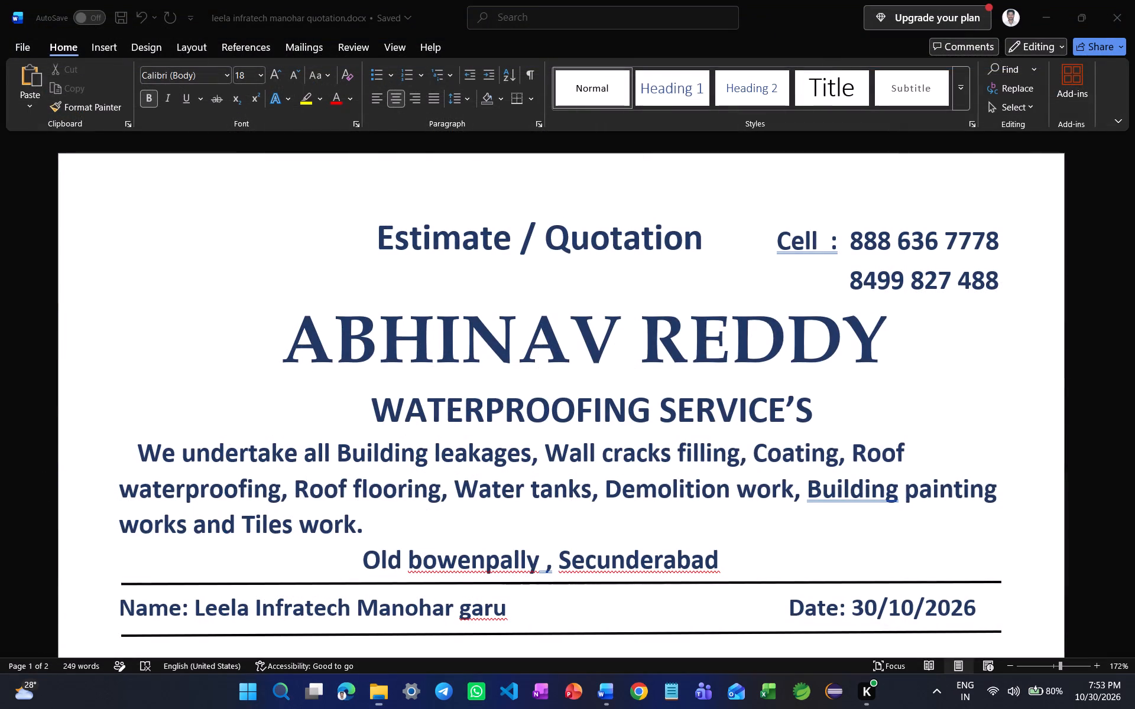
{"action": "left_click", "coordinate": [1134, 0]}
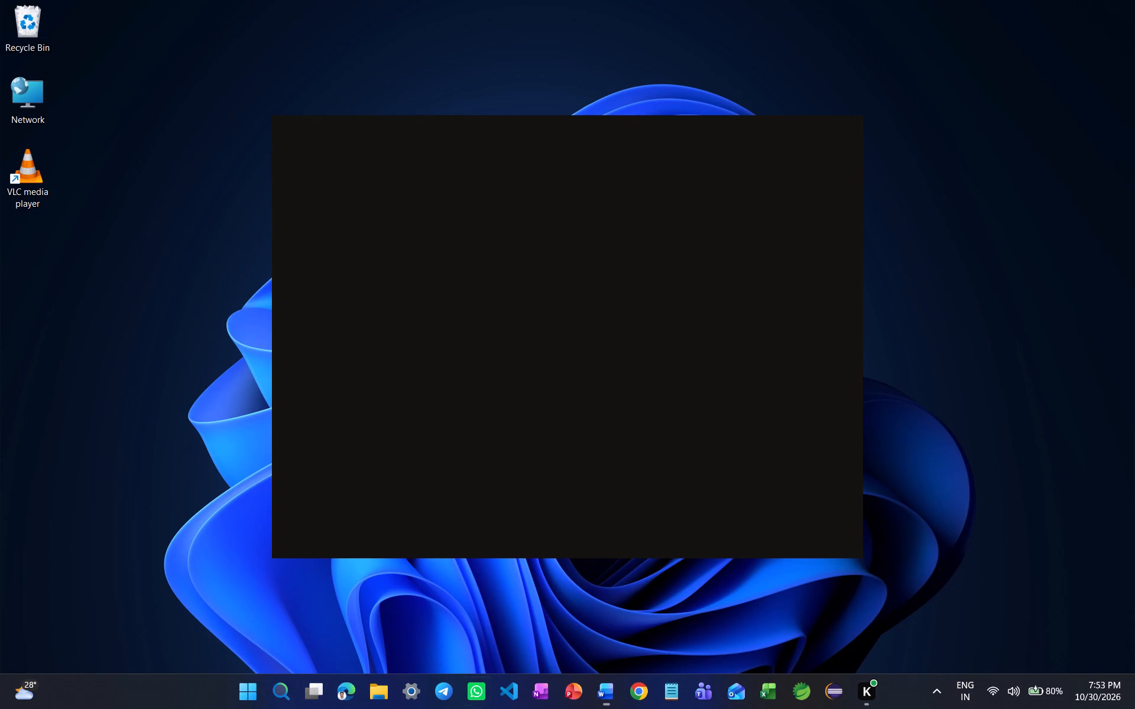